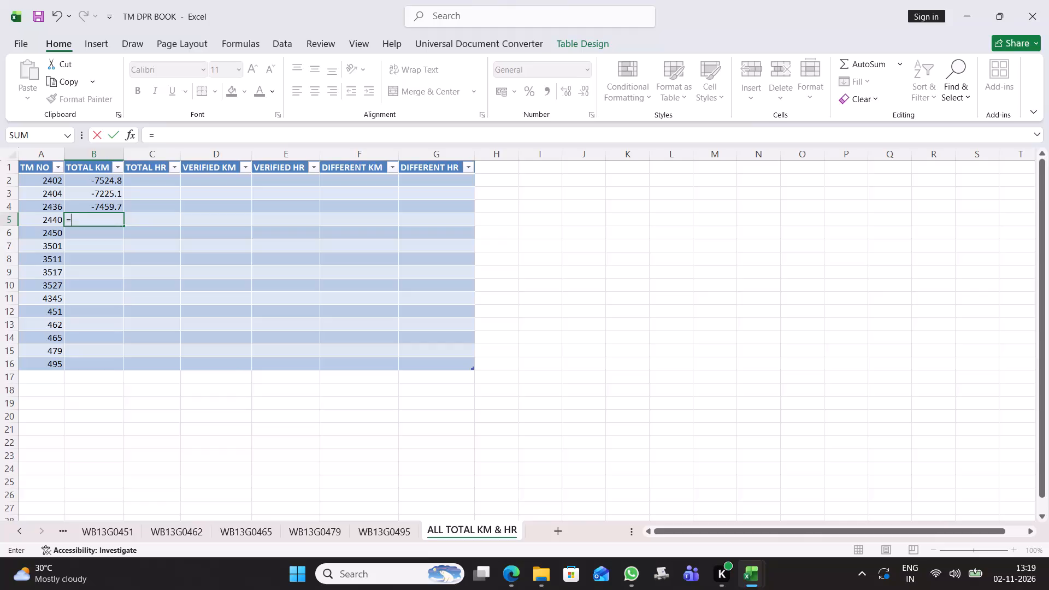
Link the TOTAL KM cell for TM 2440 to the TOTAL KM total on sheet WB13F2440.
triple_click(29, 526)
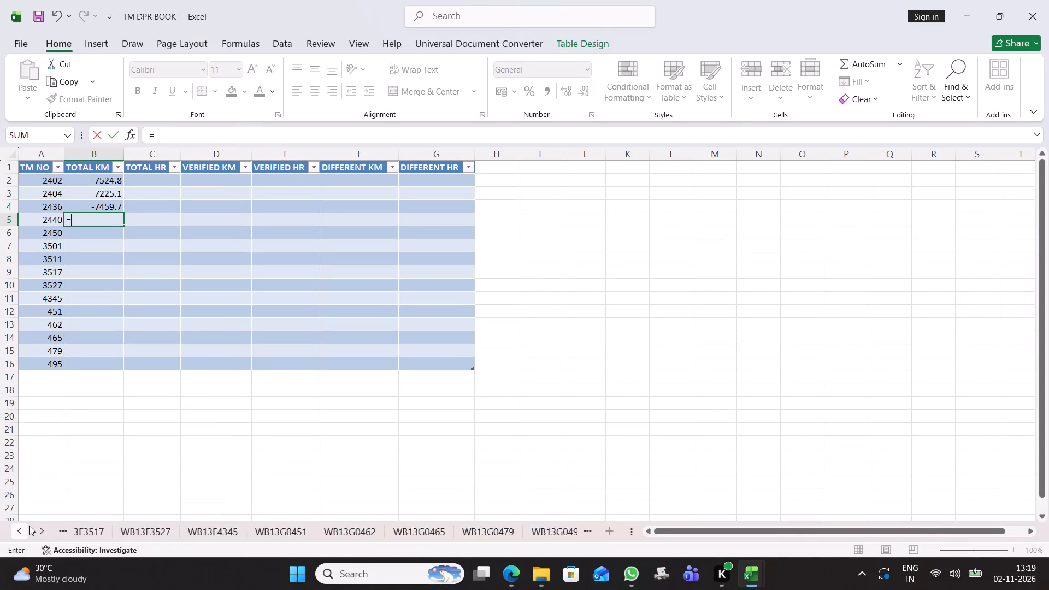
triple_click(29, 526)
double_click(29, 526)
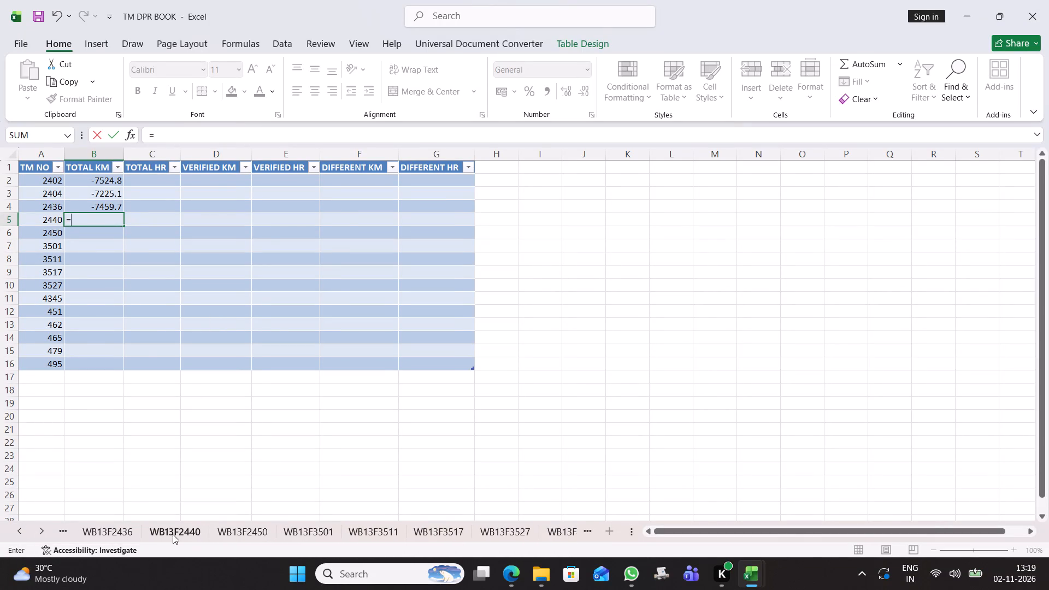
left_click(173, 534)
scroll(541, 499, "down", 1)
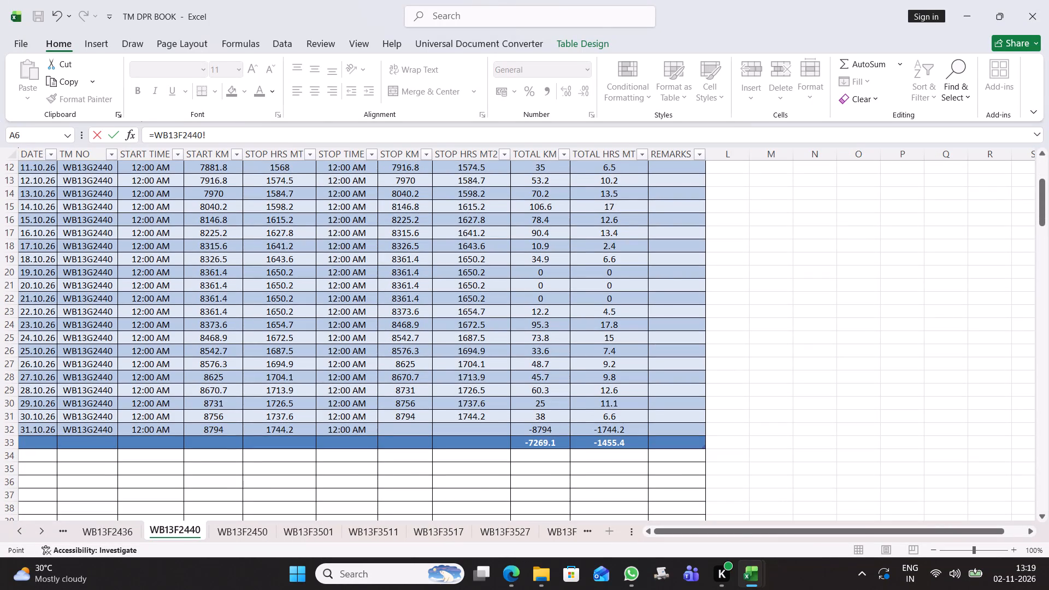
left_click(541, 446)
key("Return")
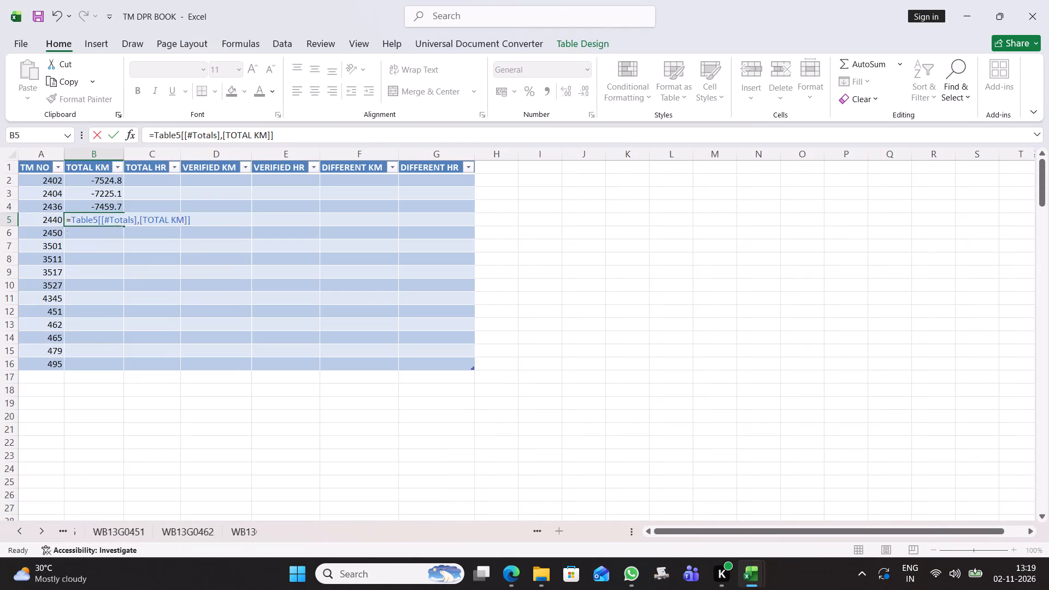
Link the TOTAL KM cell for TM 2450 to the TOTAL KM total on sheet WB13F2450.
key("equal")
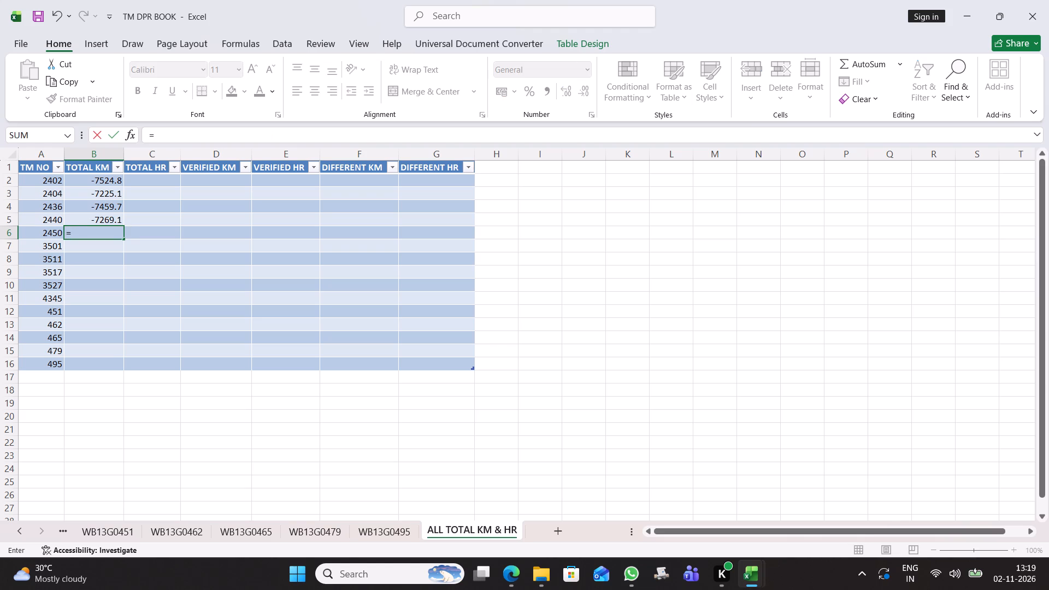
triple_click(19, 533)
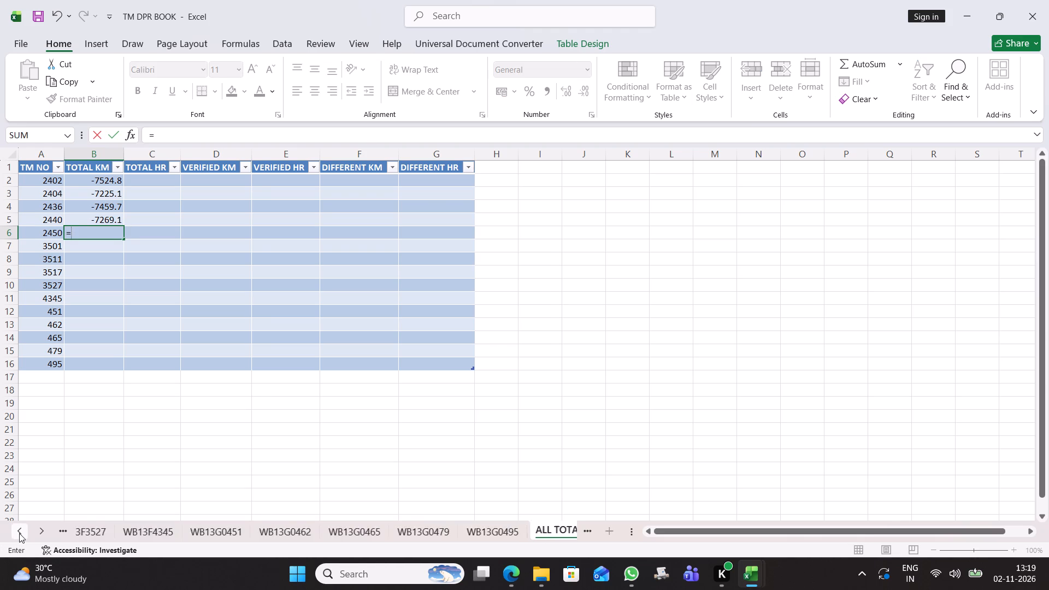
triple_click(19, 533)
triple_click(19, 533)
left_click(19, 533)
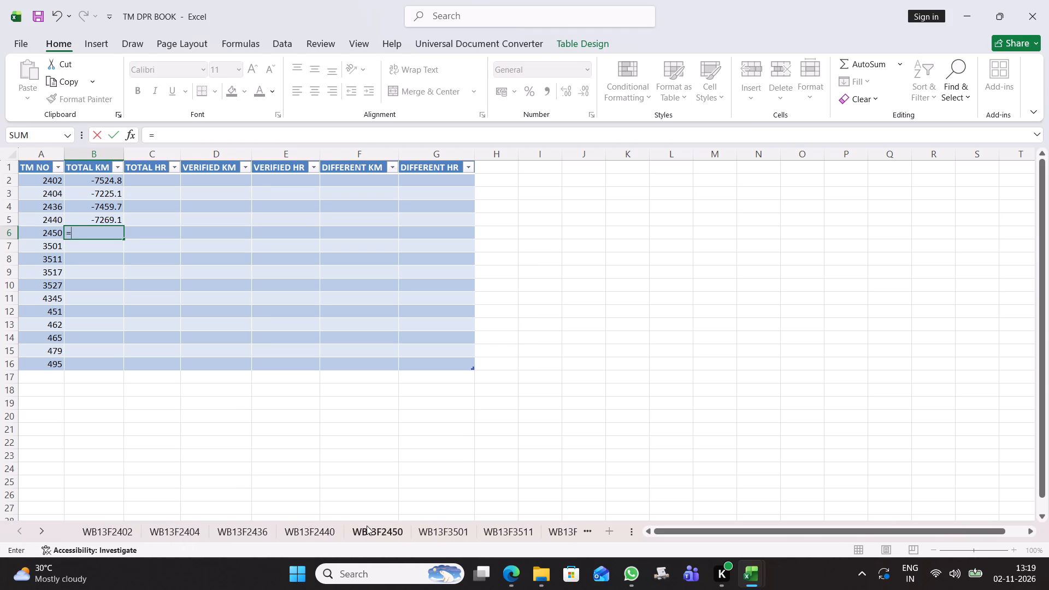
left_click(386, 528)
left_click(531, 497)
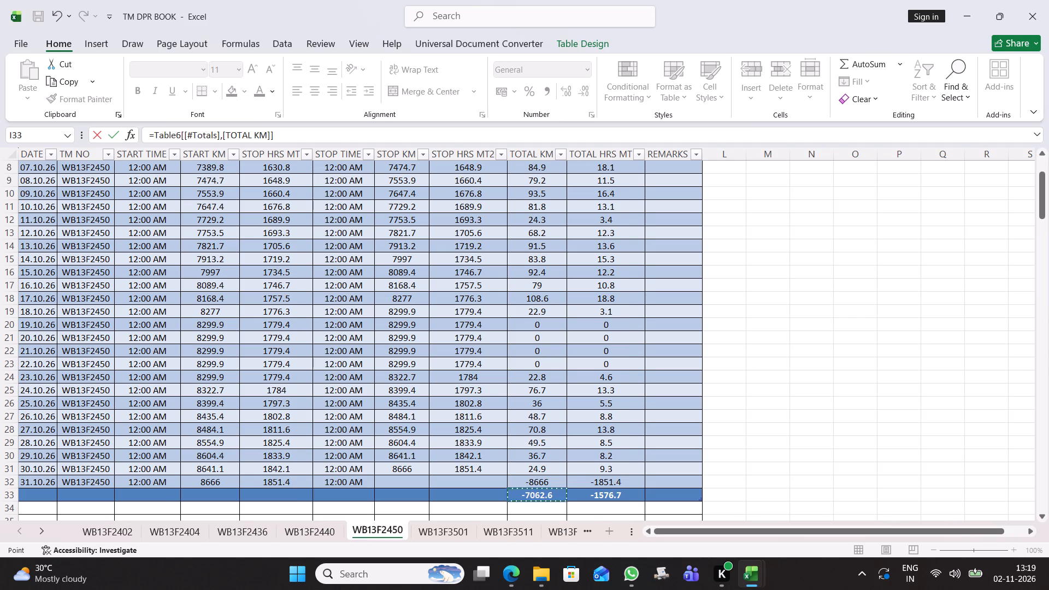
key("Return")
Link the TOTAL KM cell for TM 3501 to the TOTAL KM total on sheet WB13F3501.
key("equal")
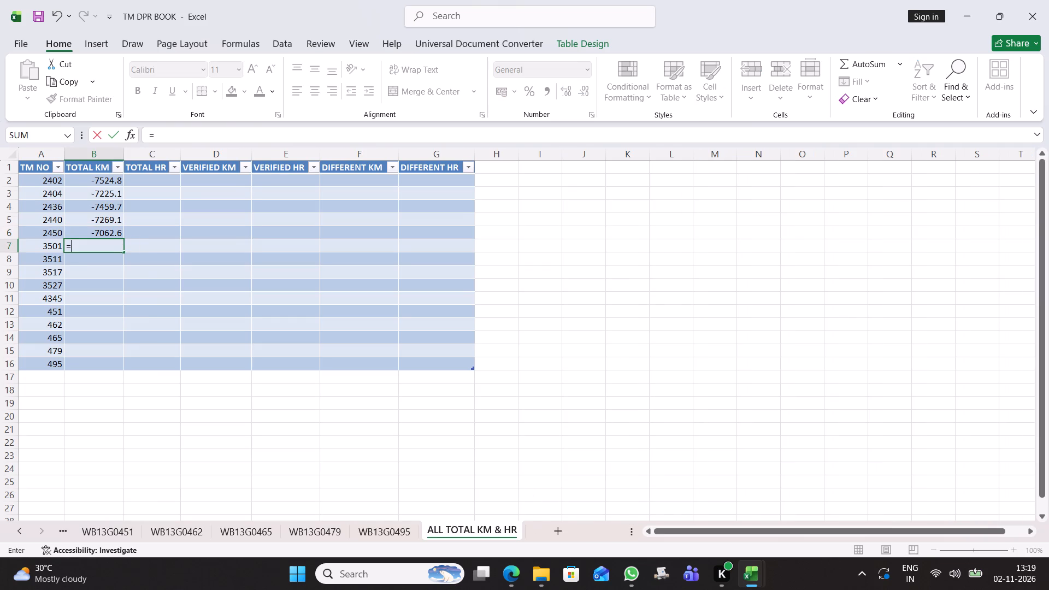
triple_click(27, 534)
left_click(27, 534)
double_click(27, 534)
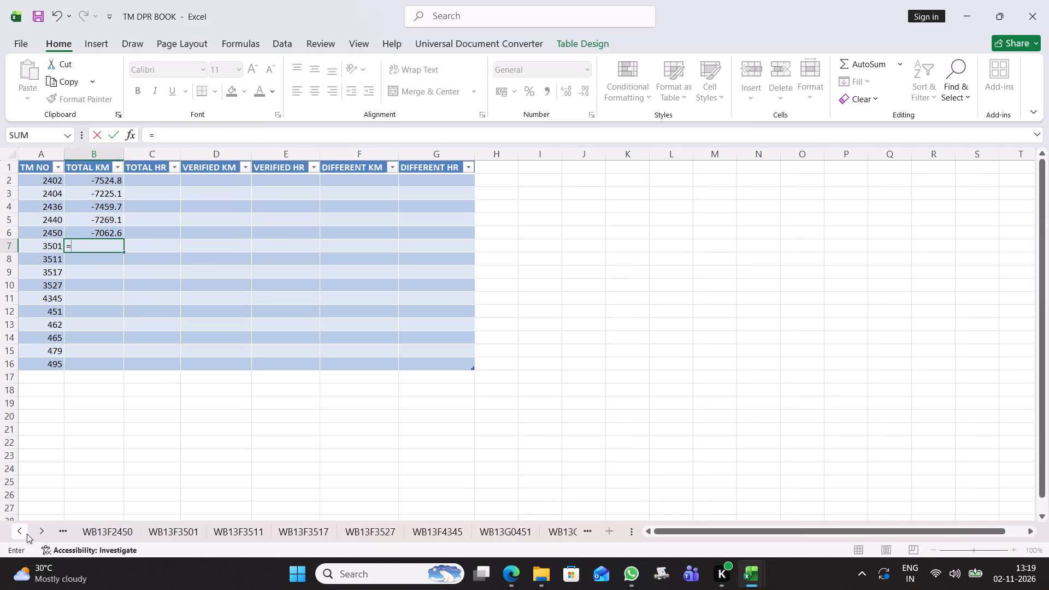
left_click(184, 533)
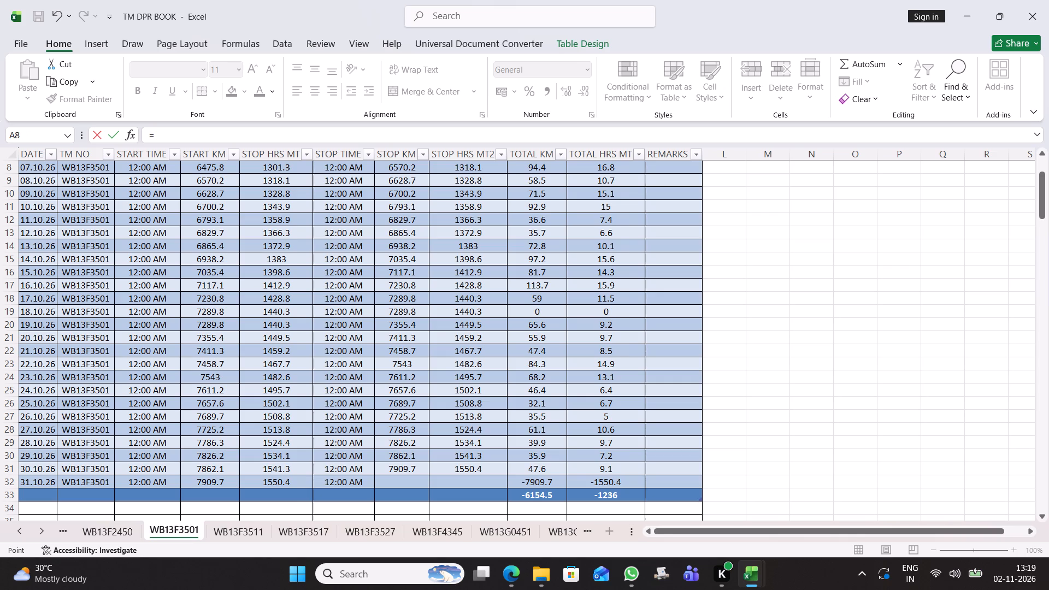
left_click(550, 496)
key("Return")
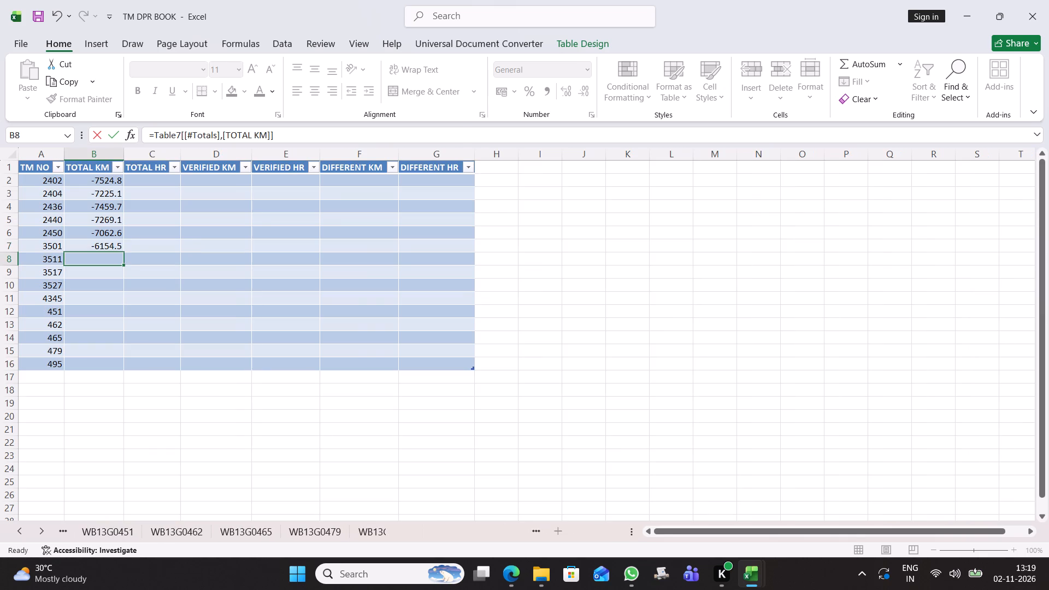
key("equal")
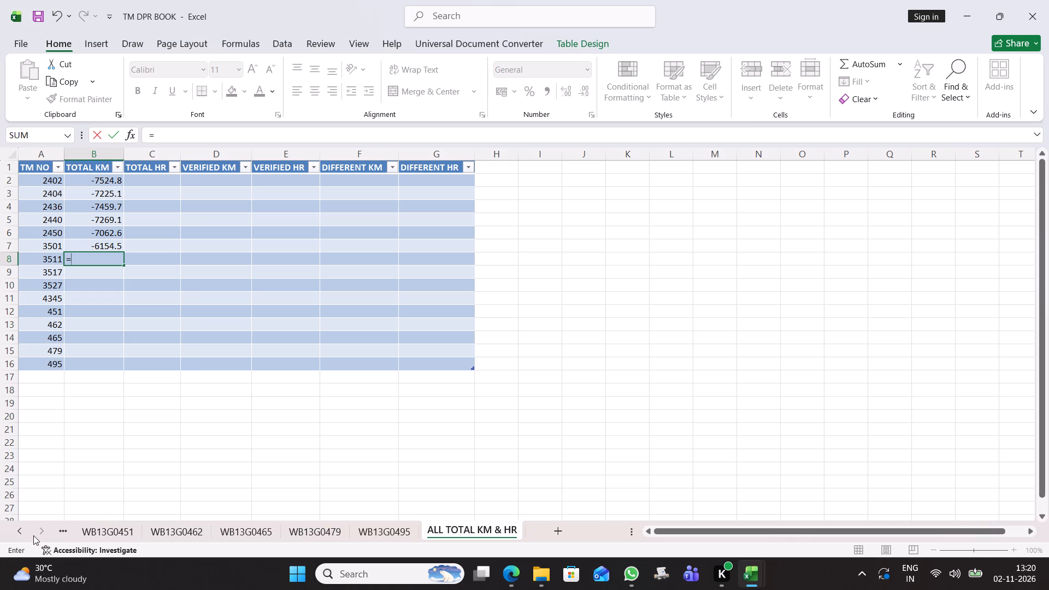
triple_click(16, 533)
triple_click(16, 533)
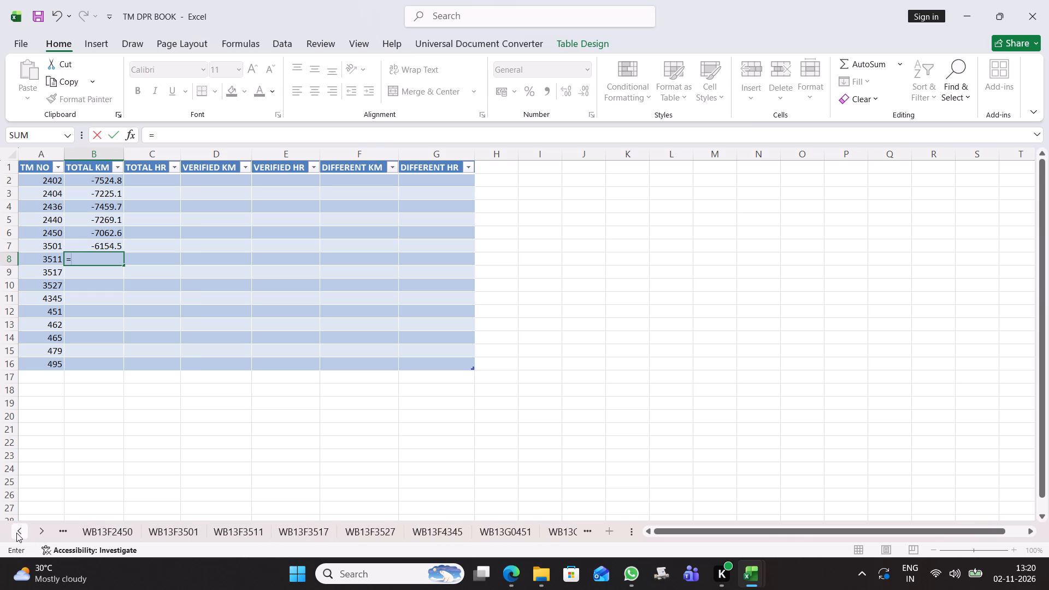
left_click(235, 528)
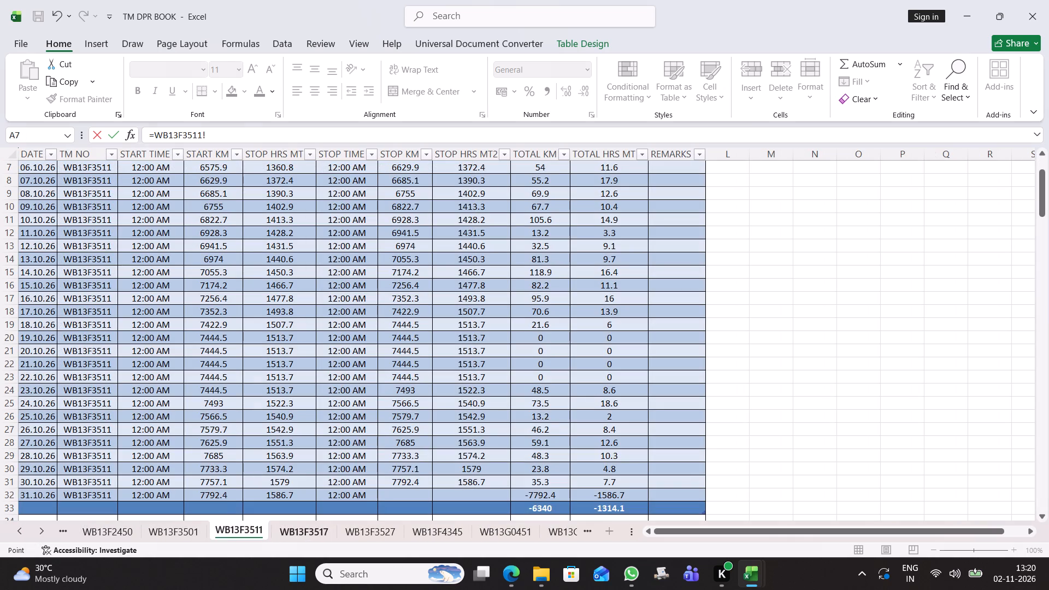
left_click(561, 505)
key("Return")
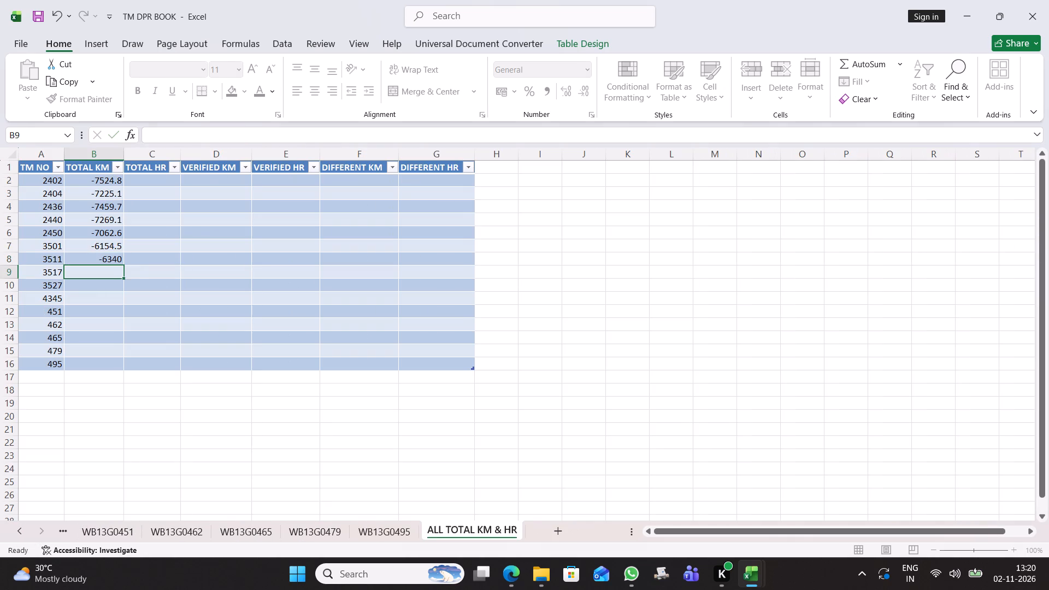
Link the TOTAL KM cell for TM 3517 to the TOTAL KM total on sheet WB13F3517.
key("equal")
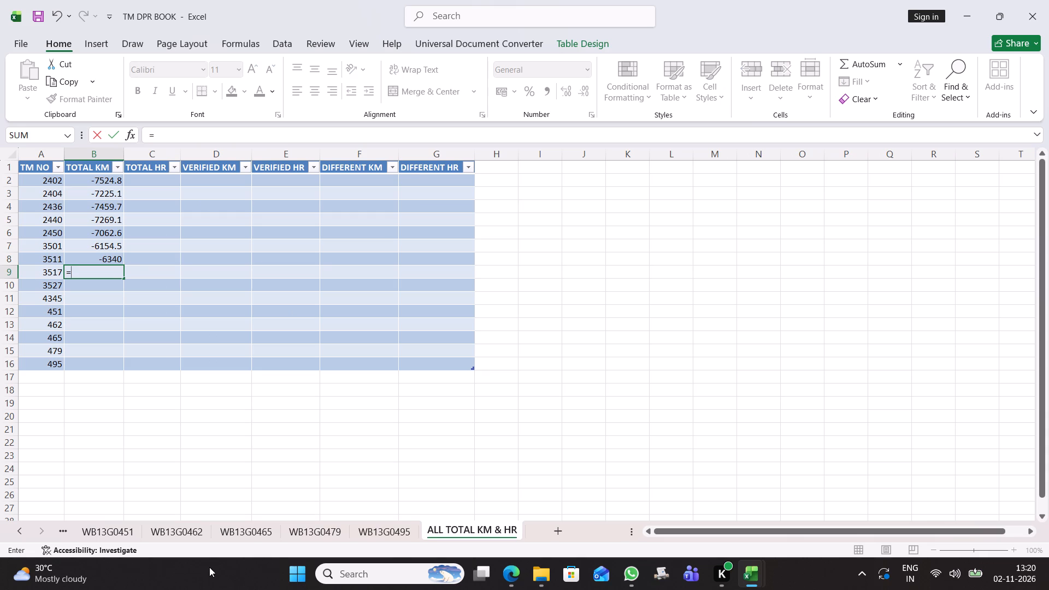
triple_click(25, 528)
double_click(25, 528)
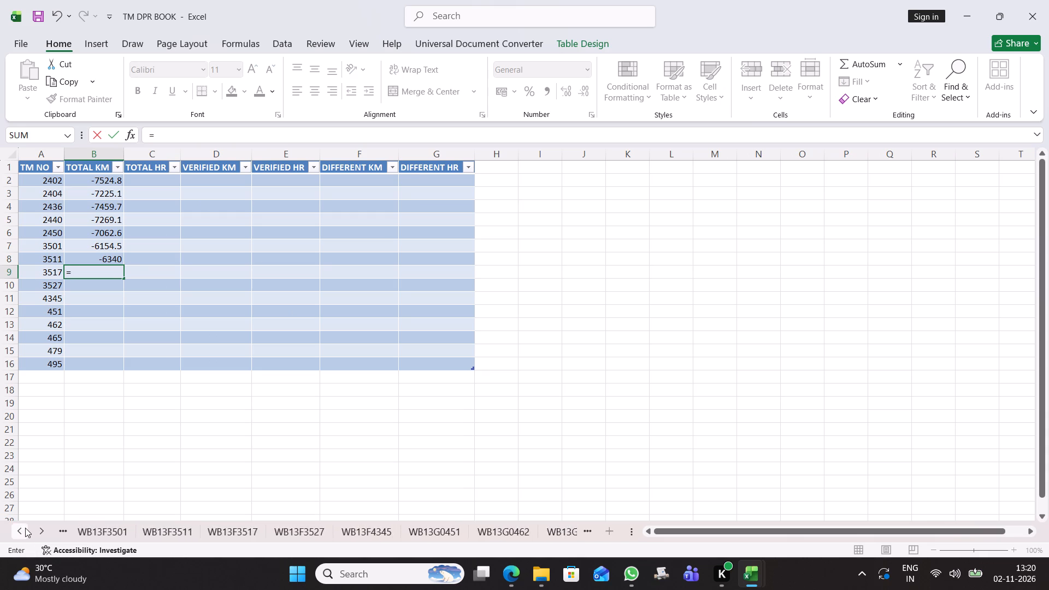
left_click(234, 532)
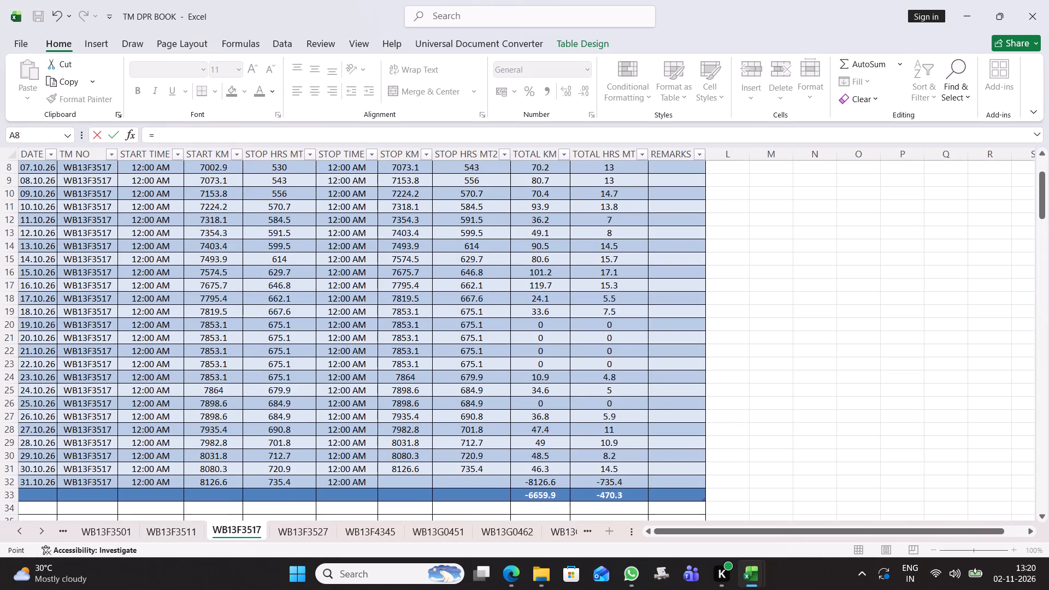
left_click(555, 490)
key("Return")
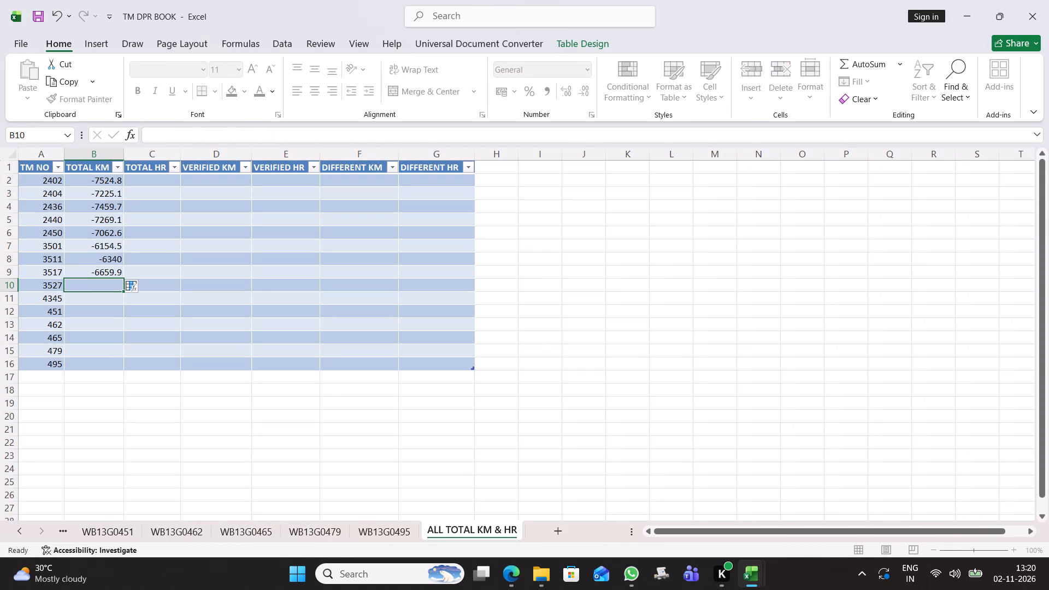
Link the TOTAL KM cell for TM 3527 to the TOTAL KM total on sheet WB13F3527.
key("equal")
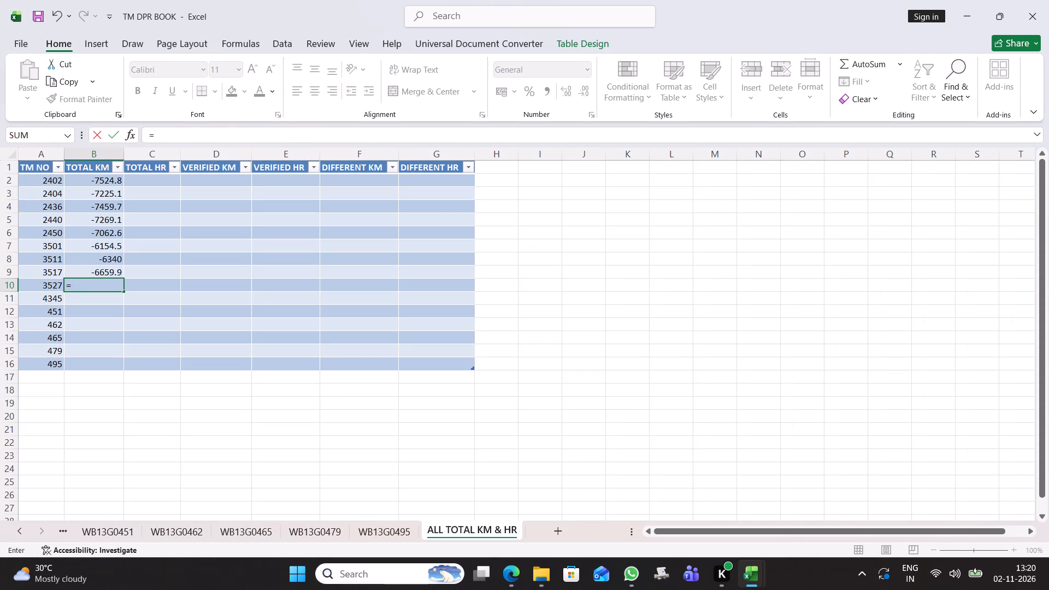
triple_click(19, 536)
double_click(19, 536)
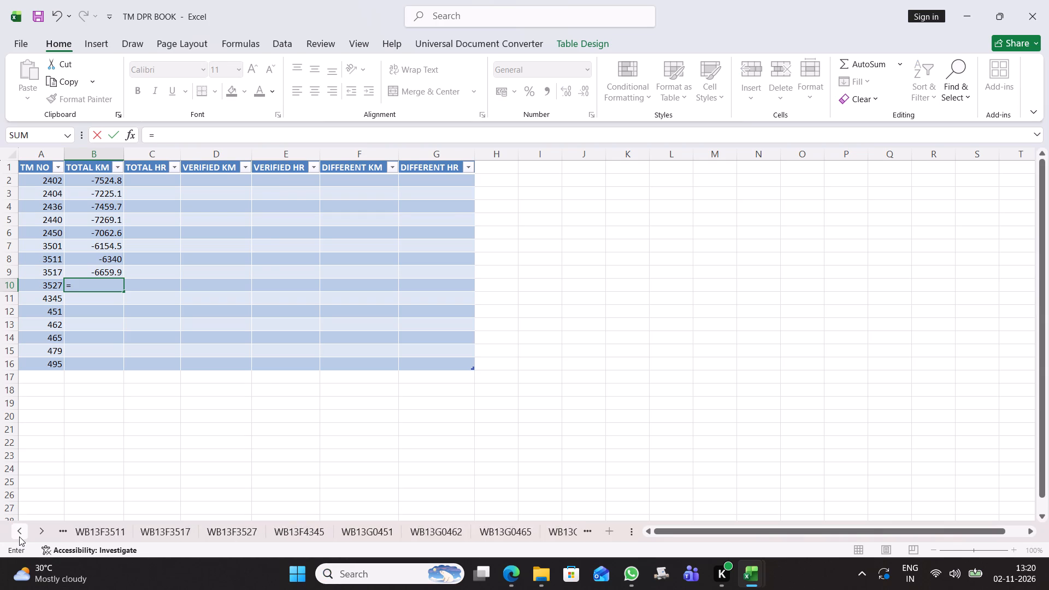
left_click(300, 536)
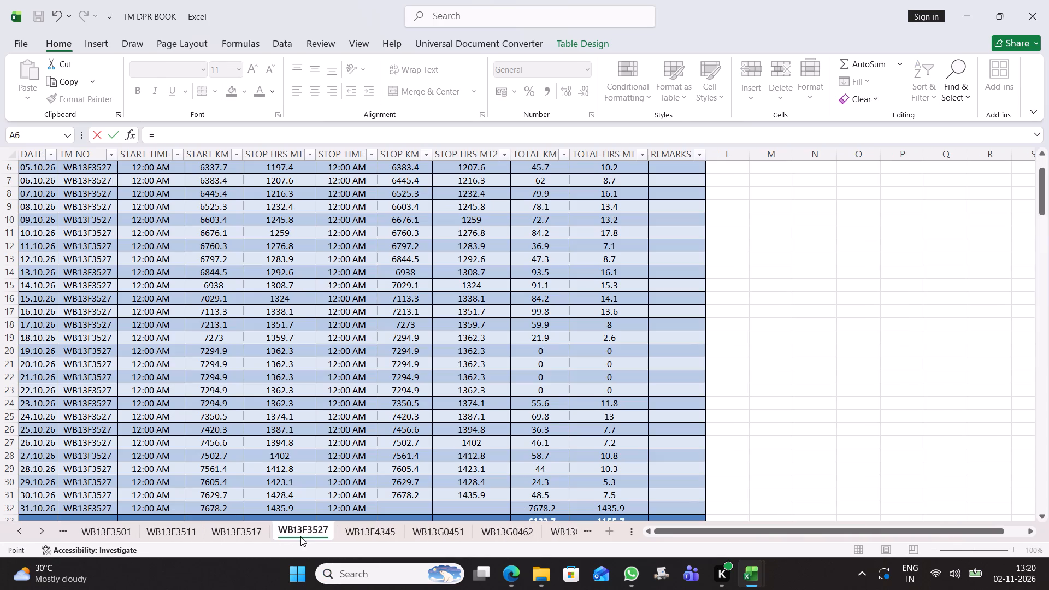
scroll(511, 510, "down", 1)
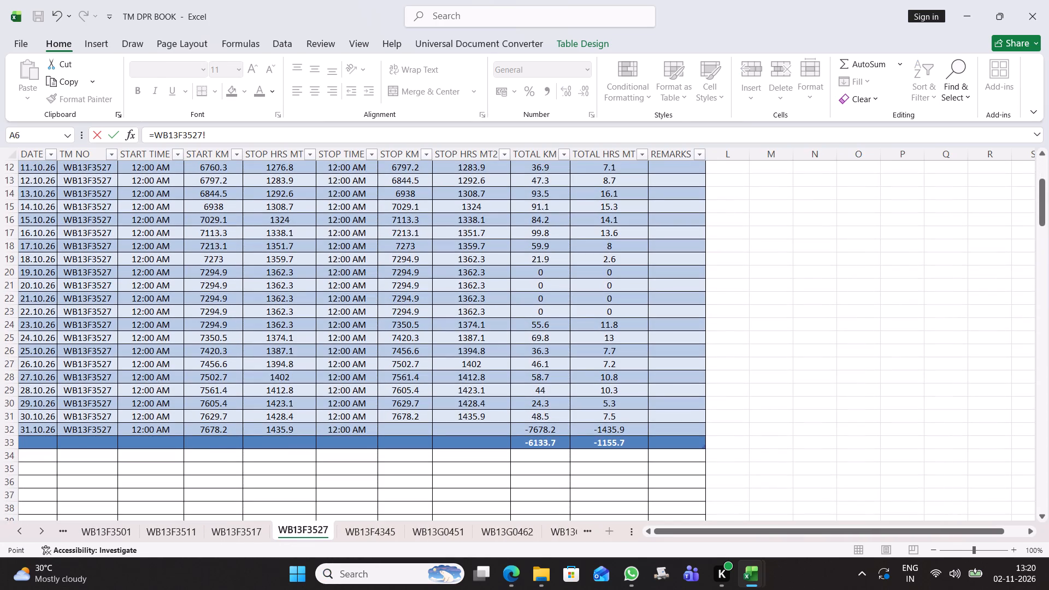
left_click(545, 443)
key("Return")
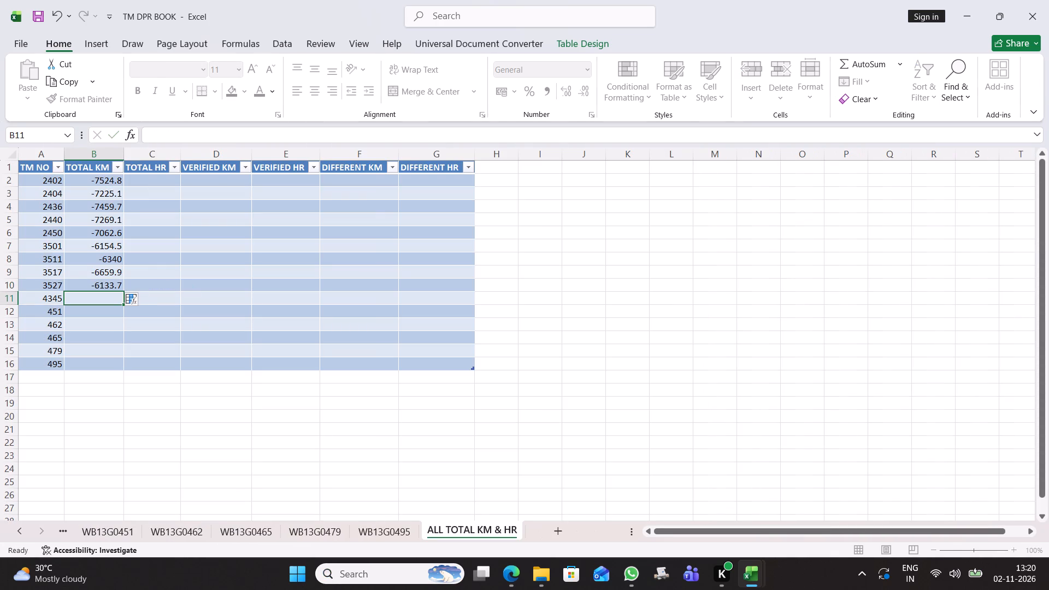
Link the TOTAL KM cell for TM 4345 to the TOTAL KM total on sheet WB13F4345.
key("equal")
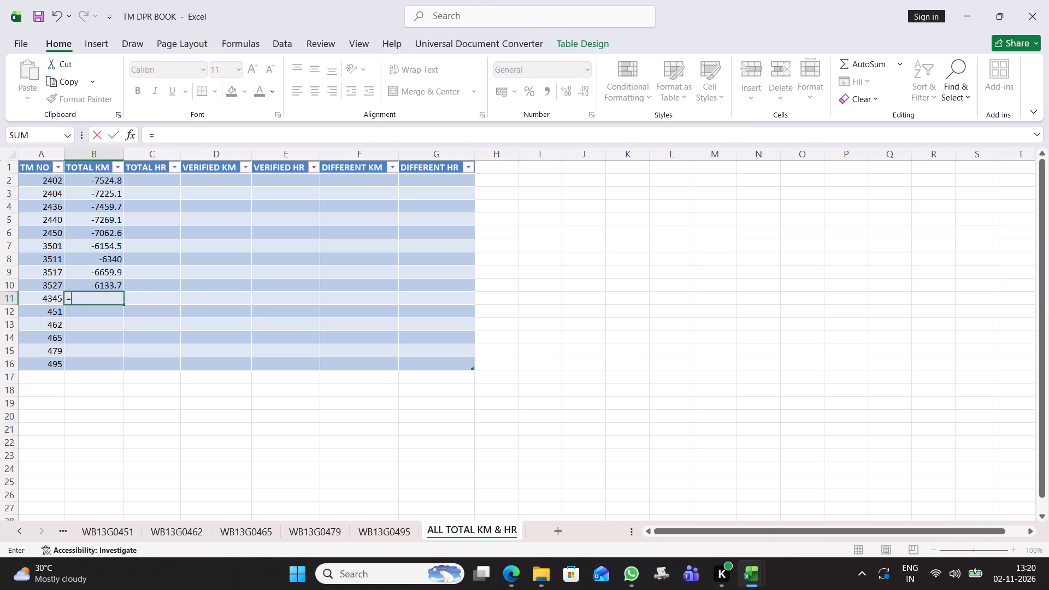
left_click(26, 530)
double_click(26, 530)
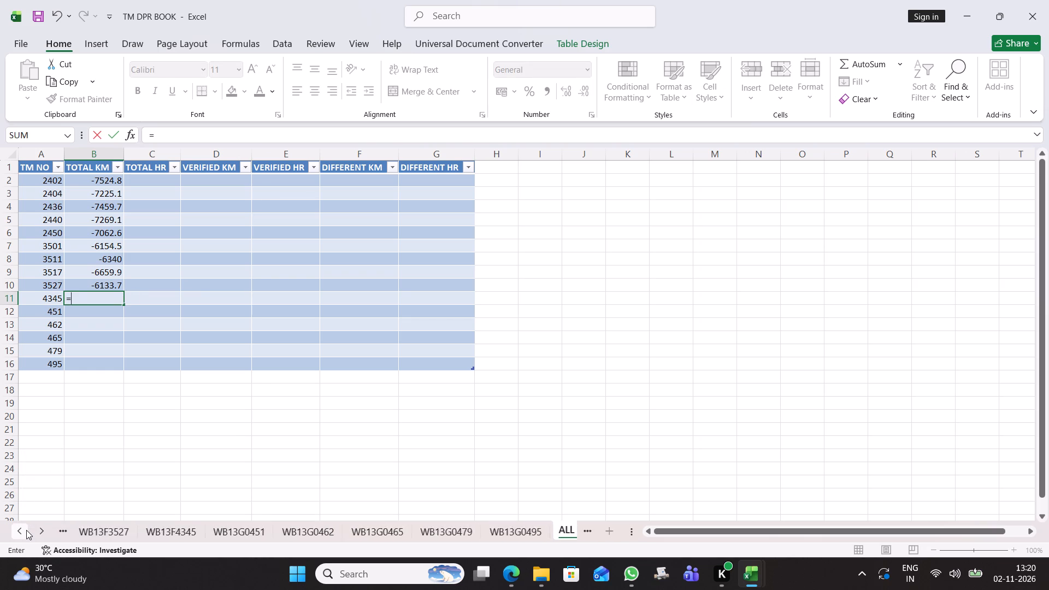
left_click(223, 526)
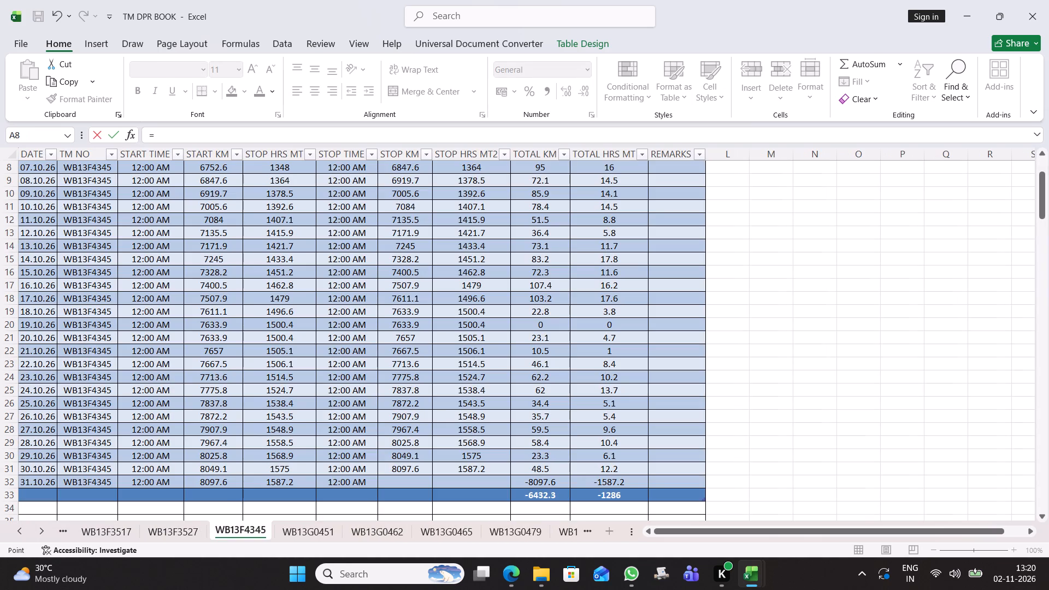
left_click(564, 493)
key("Return")
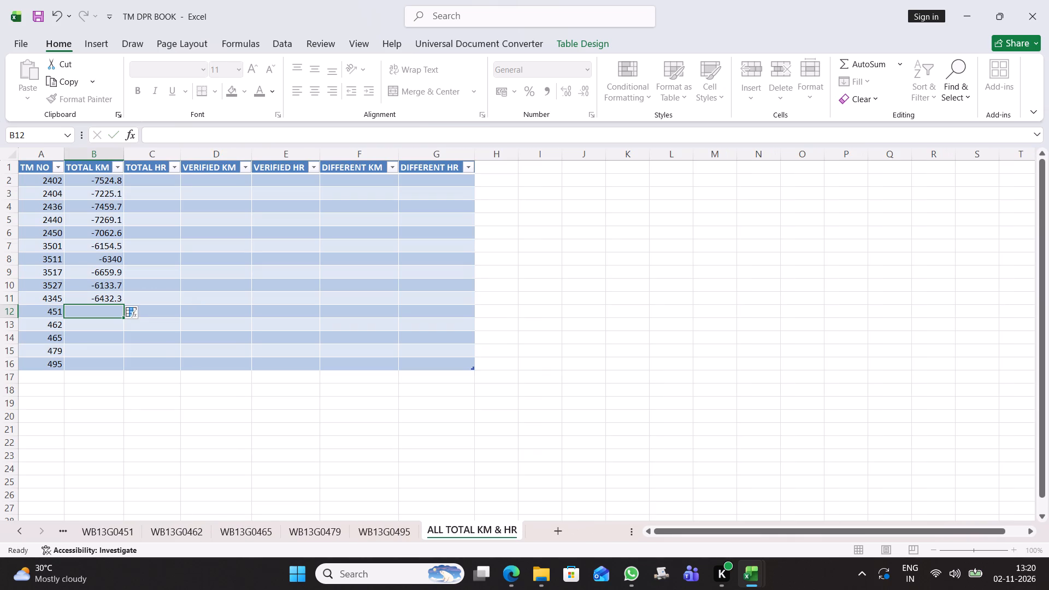
Link the TOTAL KM cell for TM 451 to the TOTAL KM total on sheet WB13G0451.
key("equal")
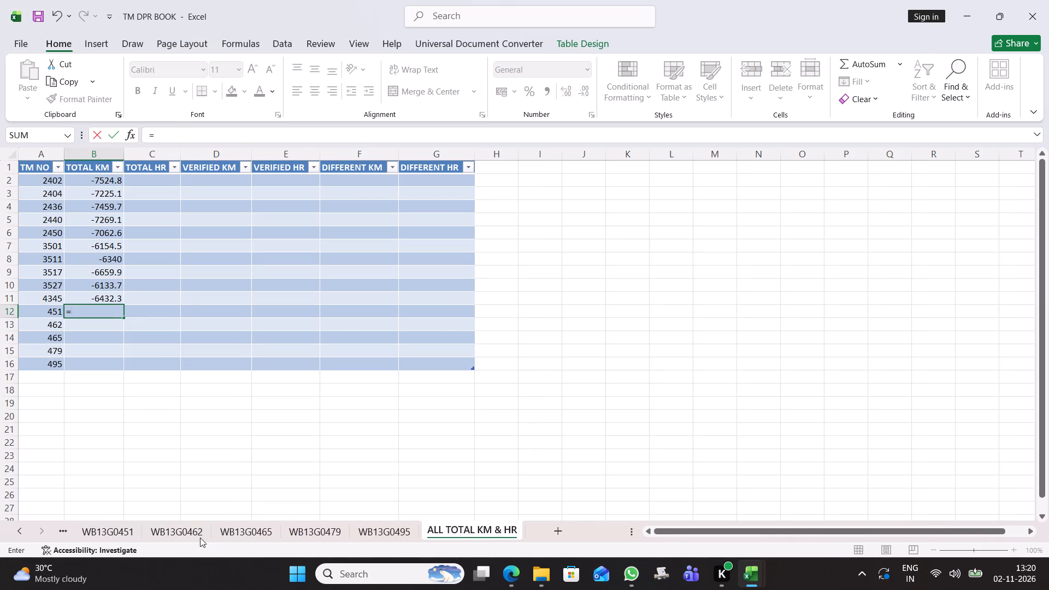
left_click(127, 522)
scroll(398, 482, "down", 1)
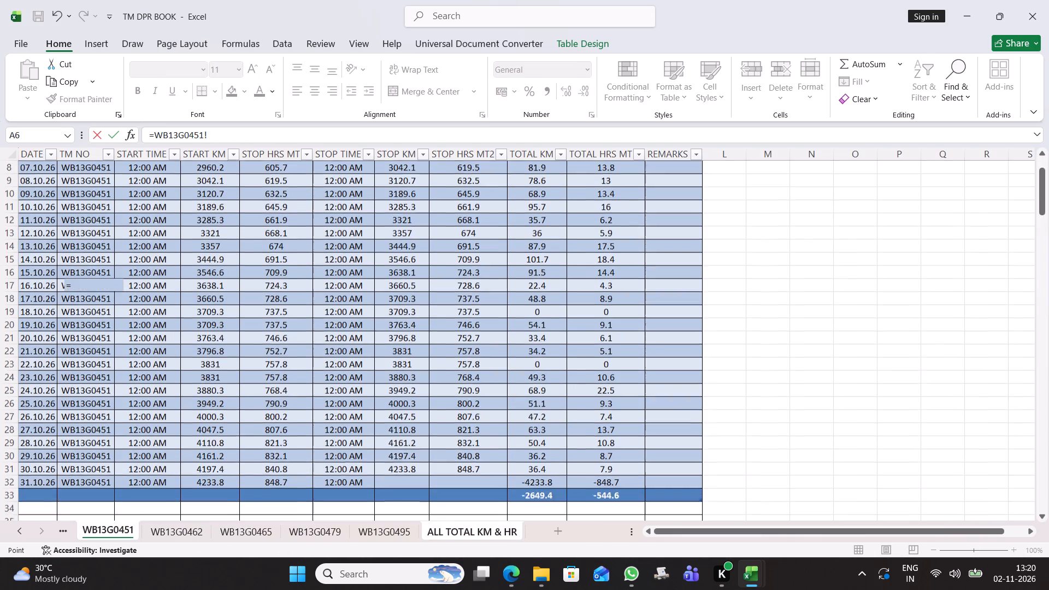
scroll(398, 482, "down", 1)
left_click(540, 458)
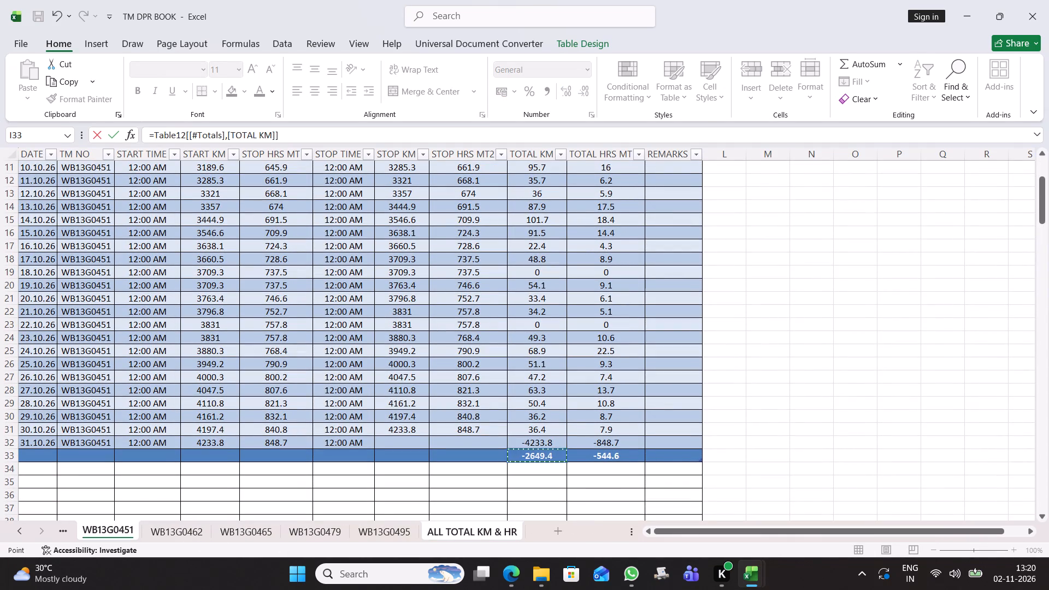
key("Return")
Link the TOTAL KM cell for TM 462 to the TOTAL KM total on sheet WB13G0462.
key("equal")
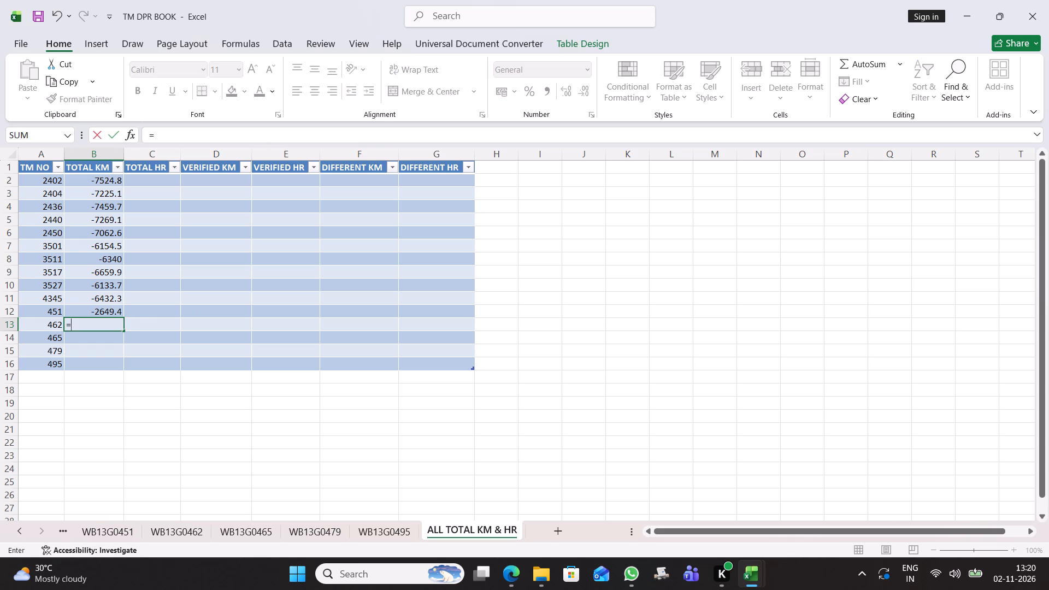
left_click(192, 529)
scroll(581, 449, "down", 1)
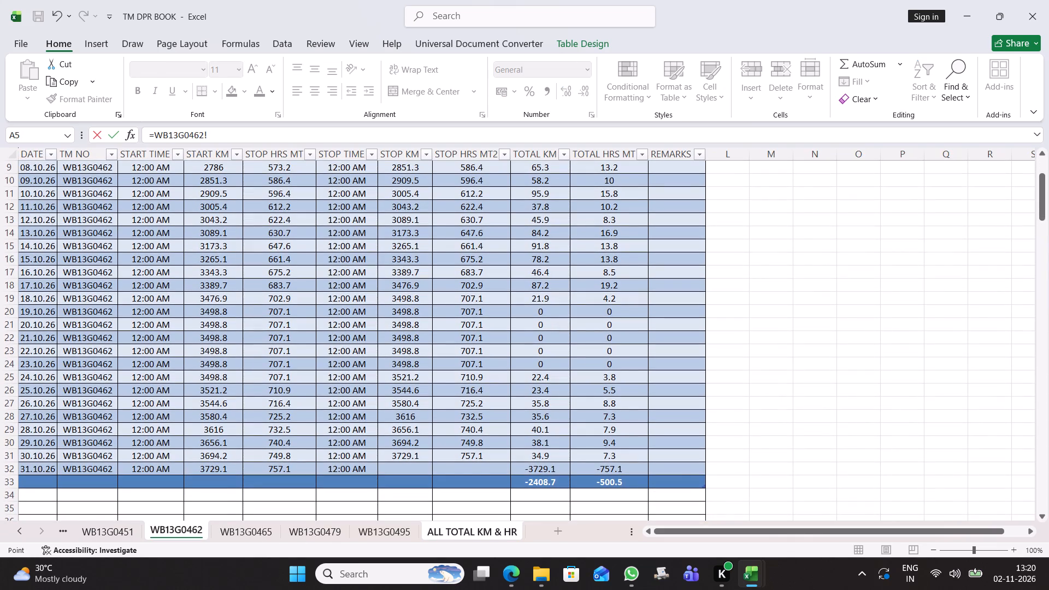
left_click(538, 481)
key("Return")
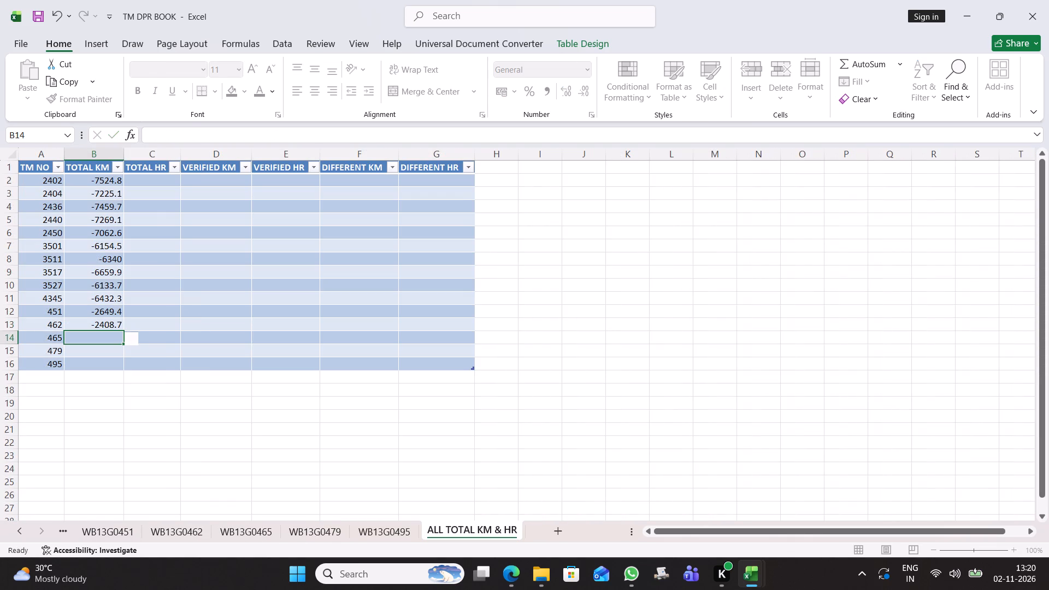
Link the TOTAL KM cell for TM 465 to the TOTAL KM total on sheet WB13G0465.
key("equal")
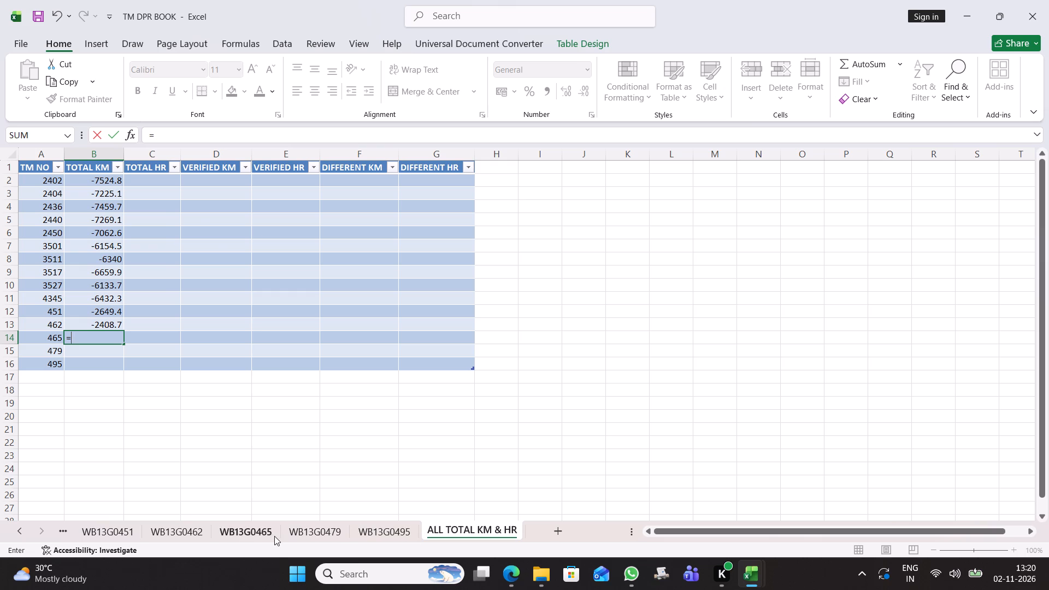
left_click(275, 536)
scroll(487, 498, "down", 1)
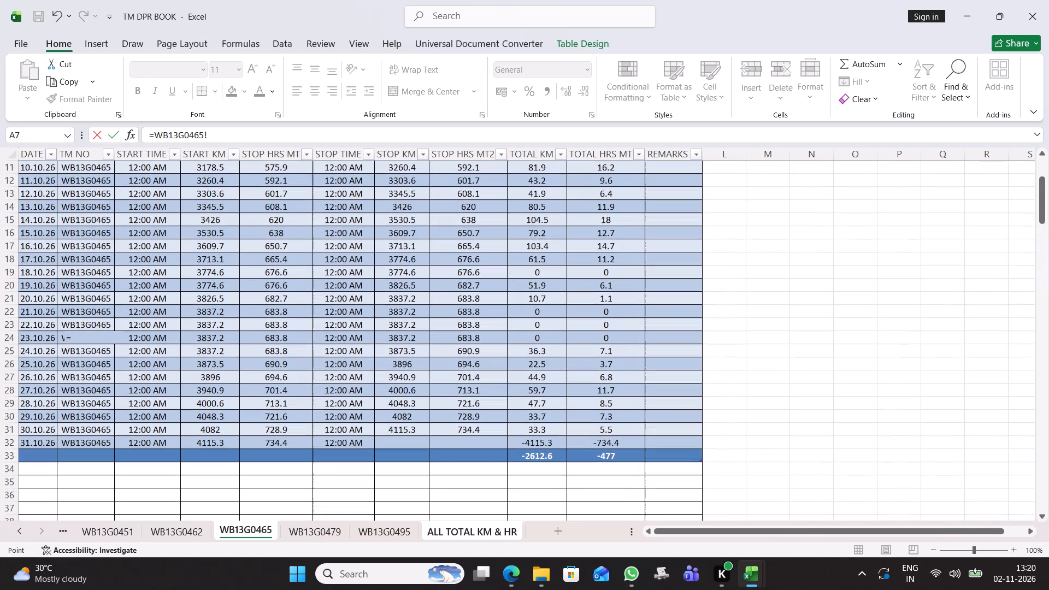
left_click(548, 453)
key("Return")
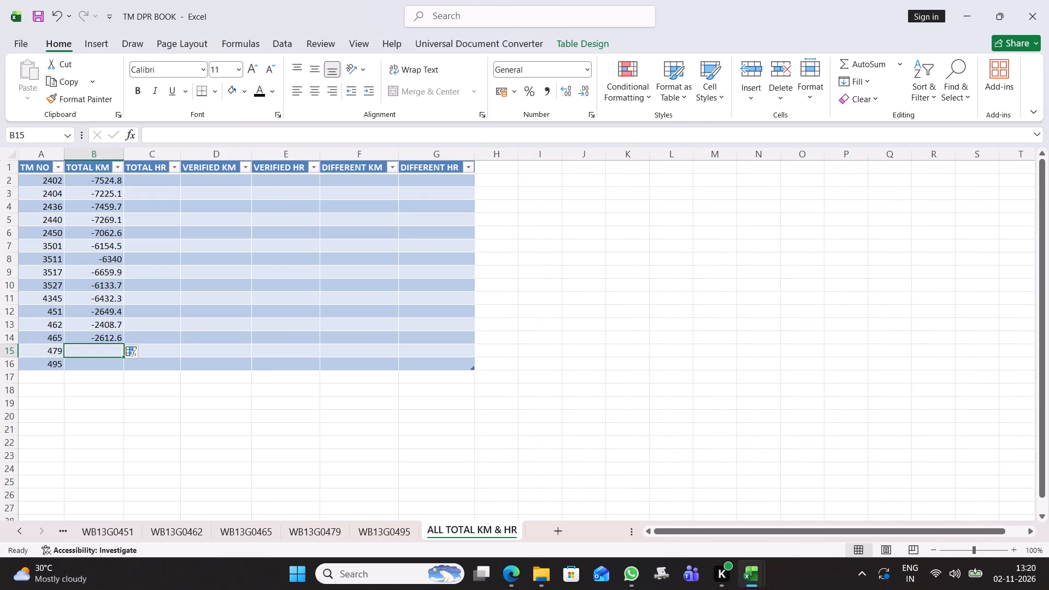
Link the TOTAL KM cell for TM 479 to the TOTAL KM total on sheet WB13G0479.
key("equal")
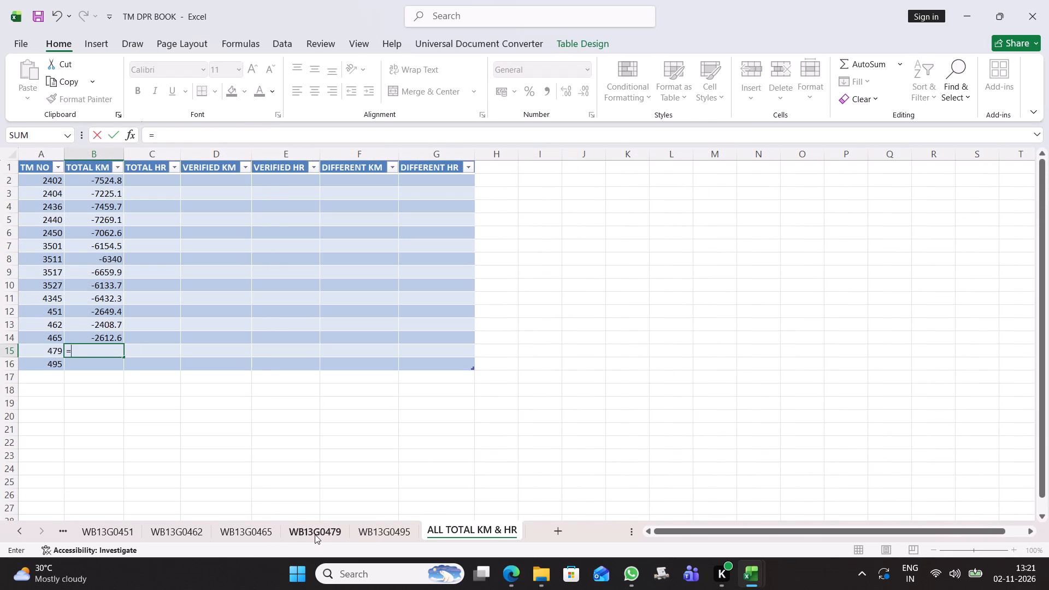
left_click(315, 534)
scroll(615, 446, "down", 1)
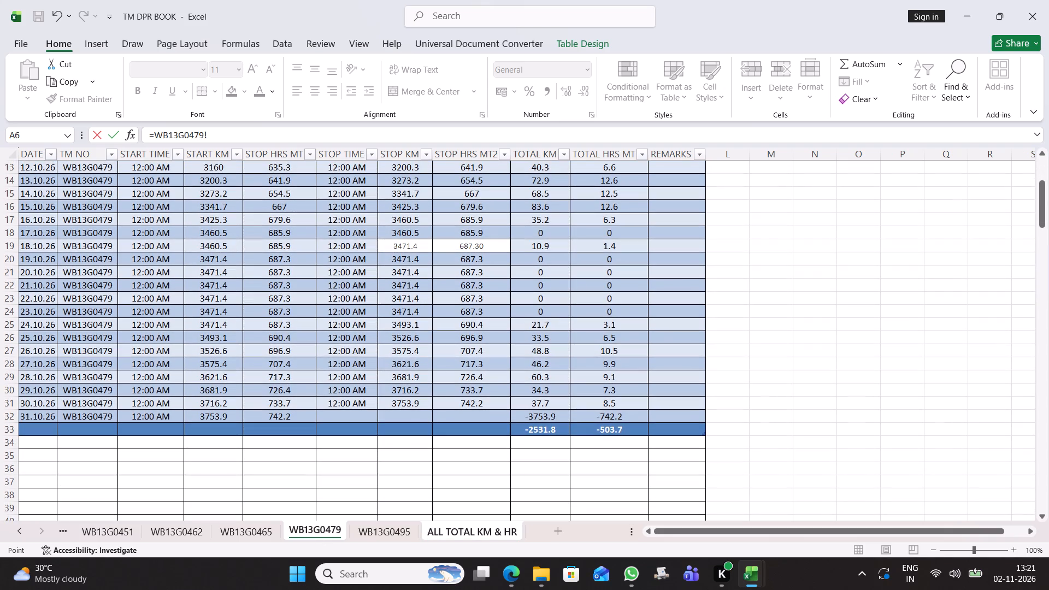
left_click(558, 431)
key("Return")
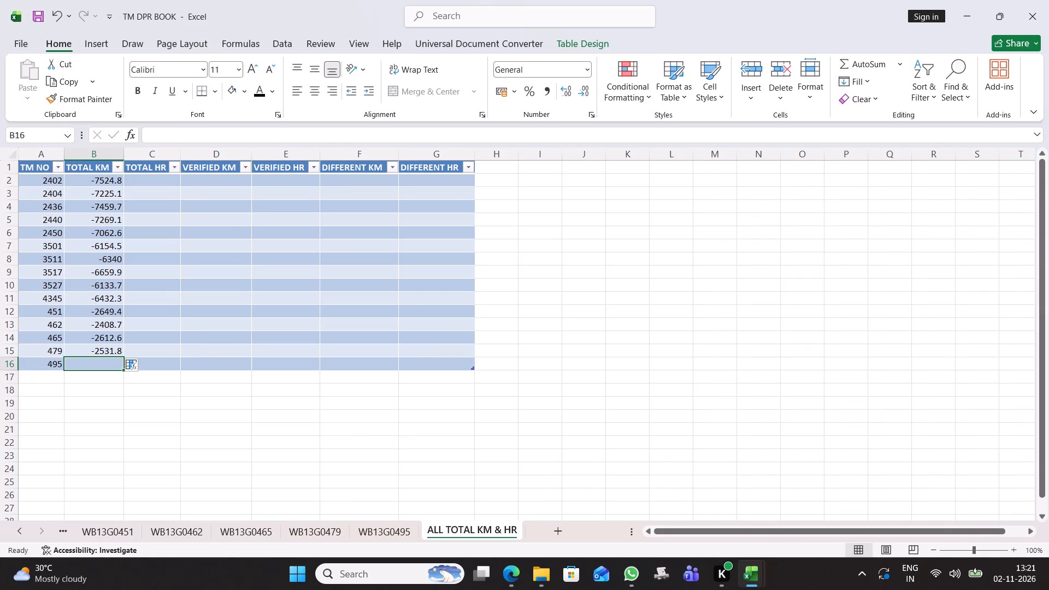
Link the TOTAL KM cell for TM 495 to the TOTAL KM total on sheet WB13G0495.
key("equal")
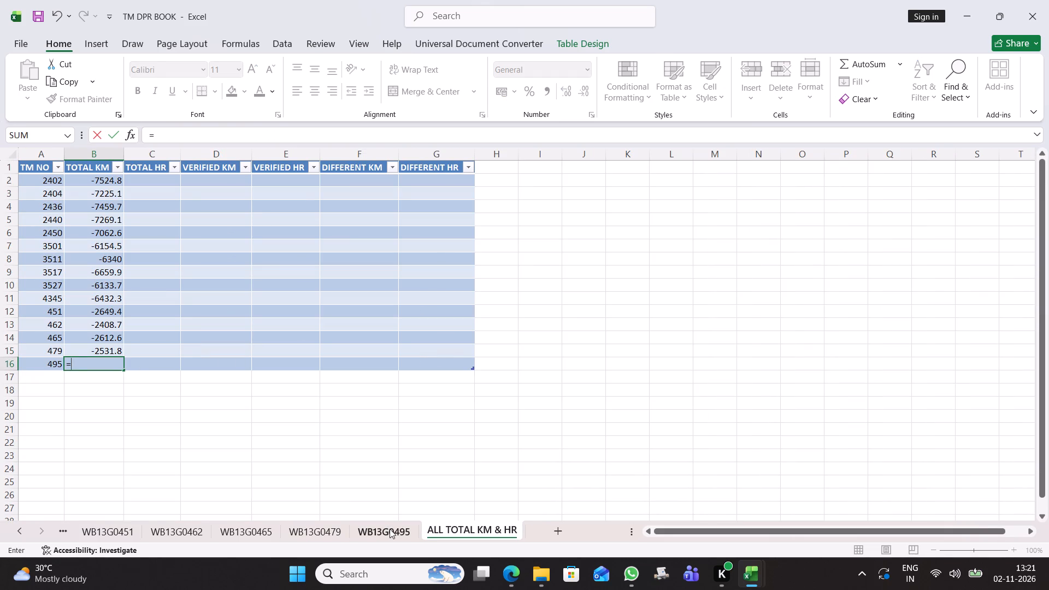
left_click(390, 529)
scroll(480, 491, "down", 1)
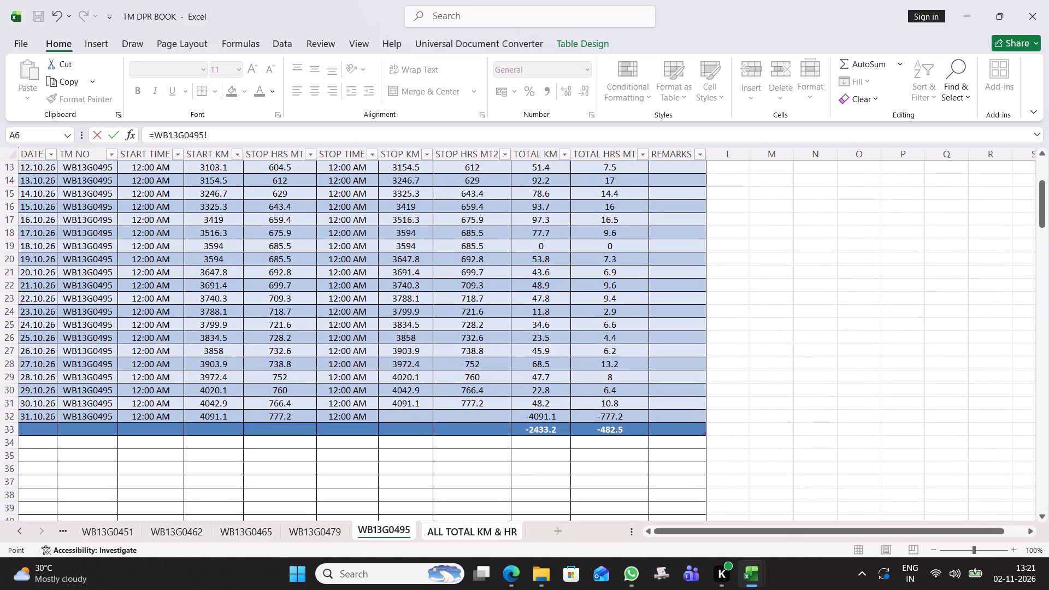
left_click(551, 427)
key("Return")
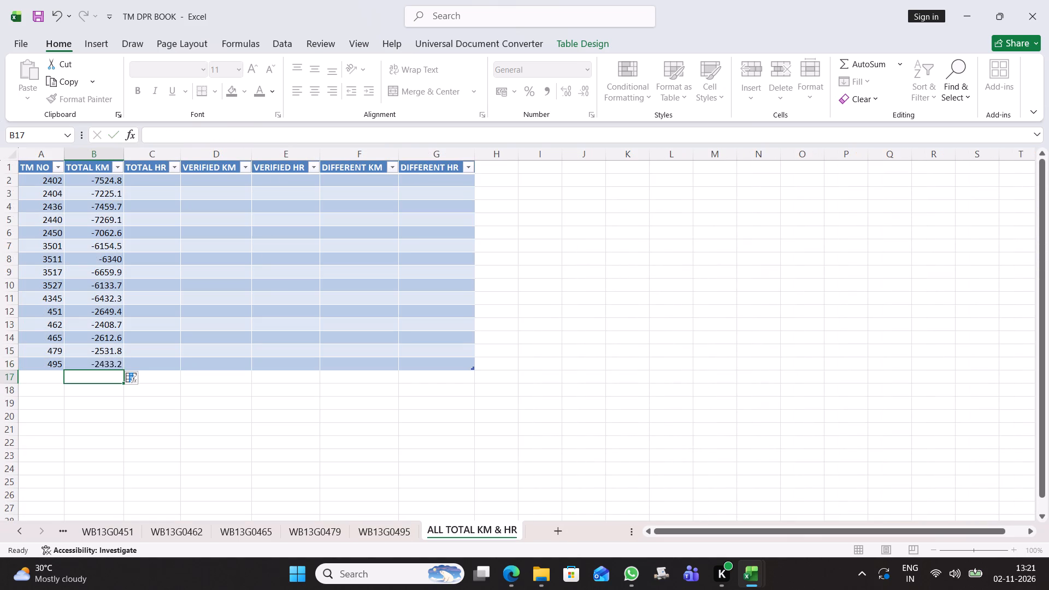
Fill the TOTAL KM formula for TM 2402 across into its TOTAL HR cell.
left_click(114, 183)
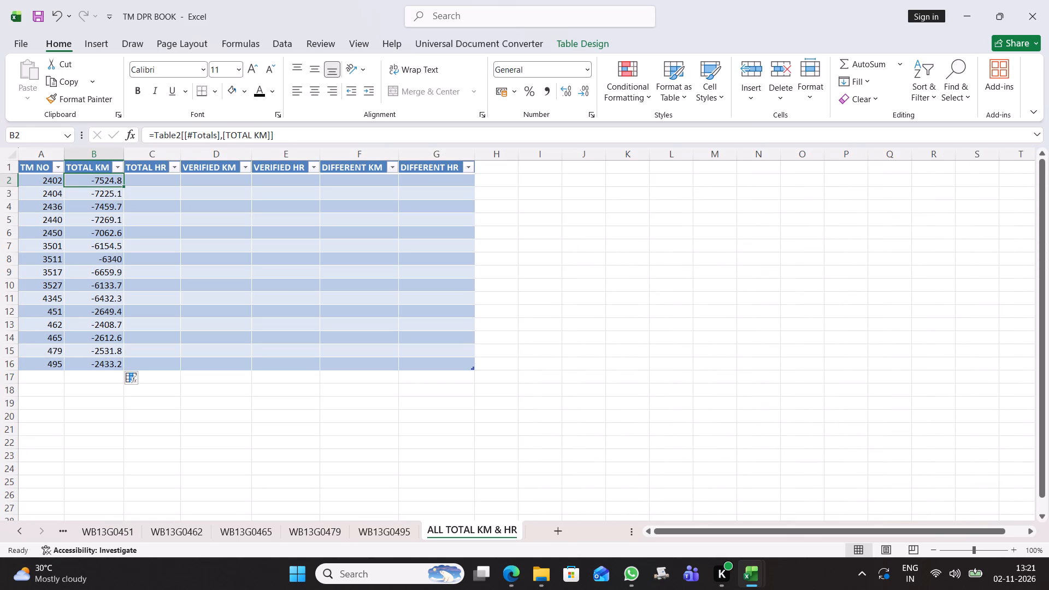
left_click_drag(122, 186, 166, 184)
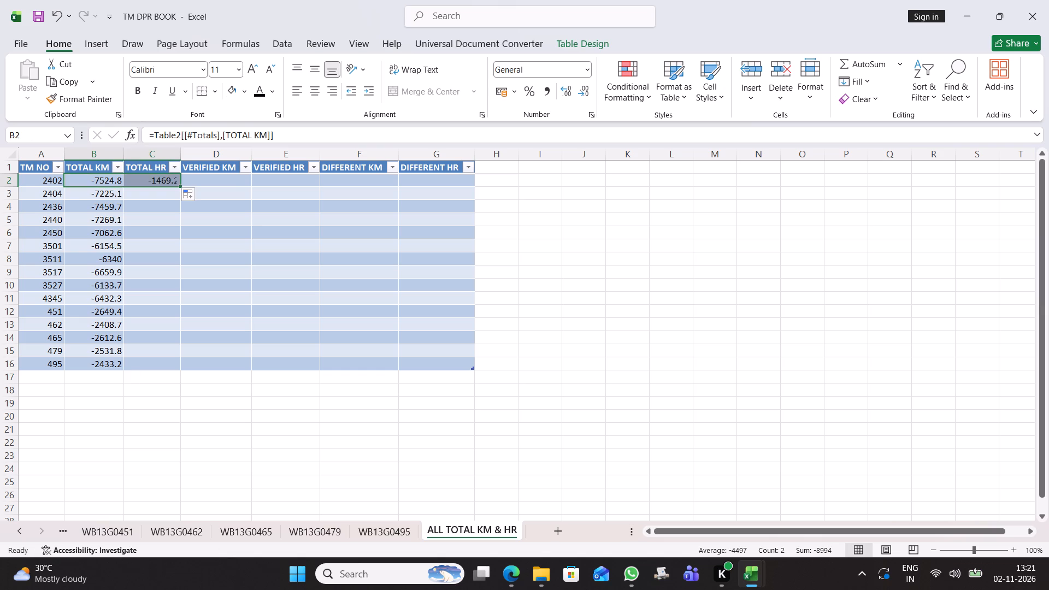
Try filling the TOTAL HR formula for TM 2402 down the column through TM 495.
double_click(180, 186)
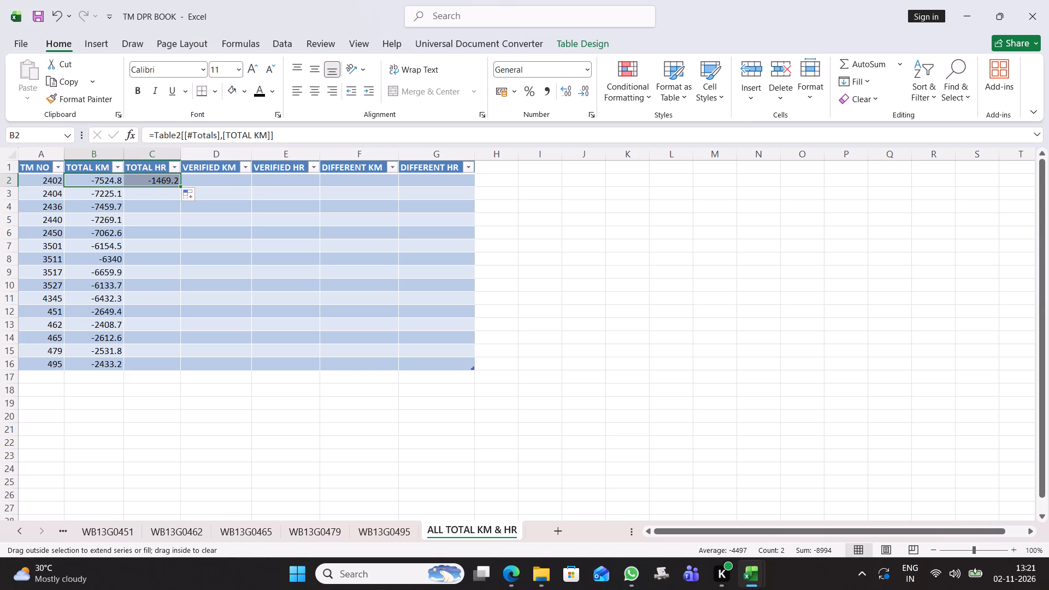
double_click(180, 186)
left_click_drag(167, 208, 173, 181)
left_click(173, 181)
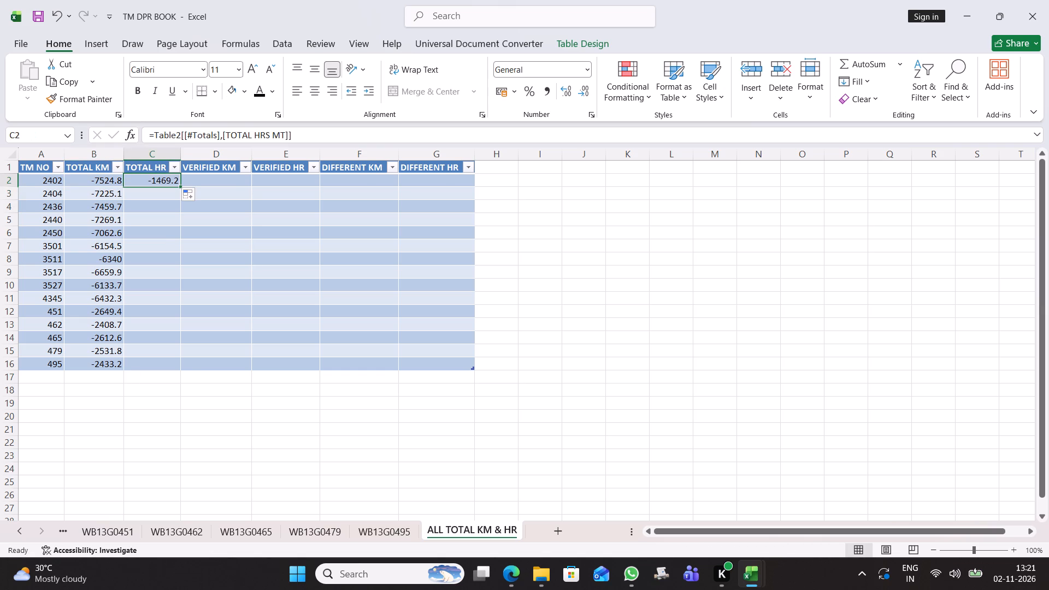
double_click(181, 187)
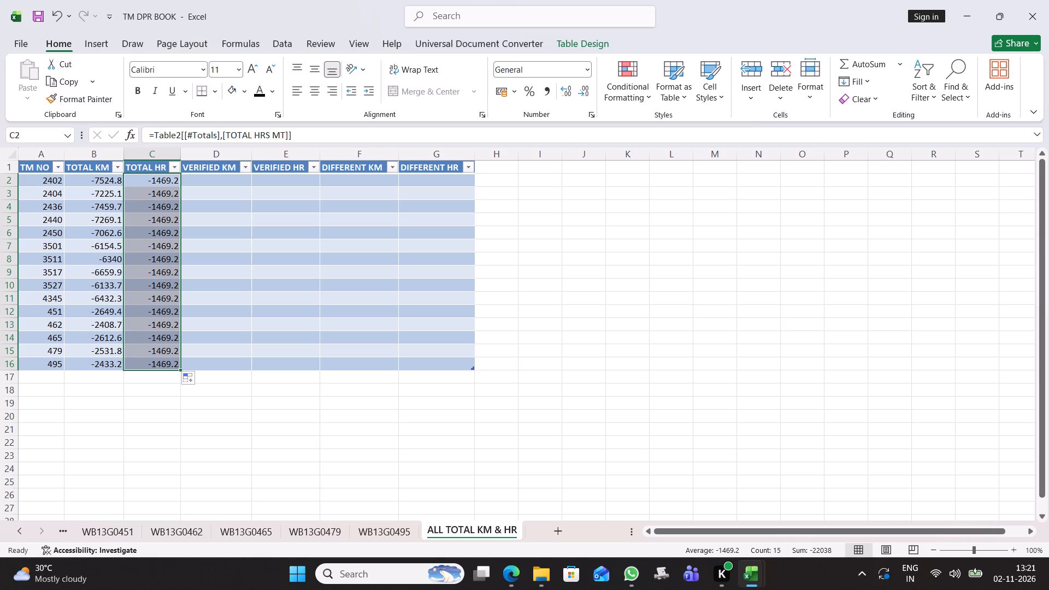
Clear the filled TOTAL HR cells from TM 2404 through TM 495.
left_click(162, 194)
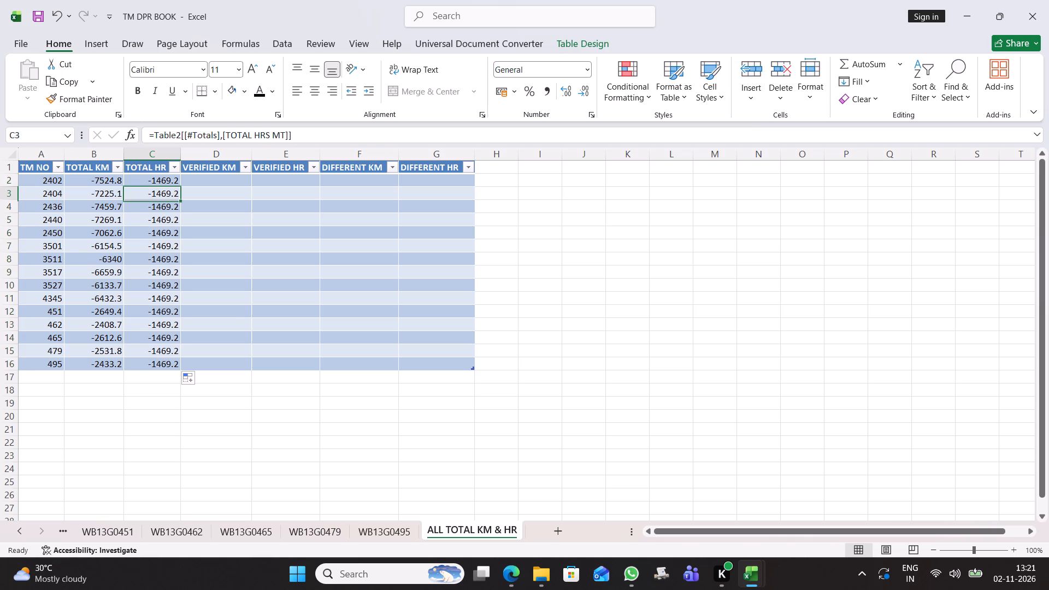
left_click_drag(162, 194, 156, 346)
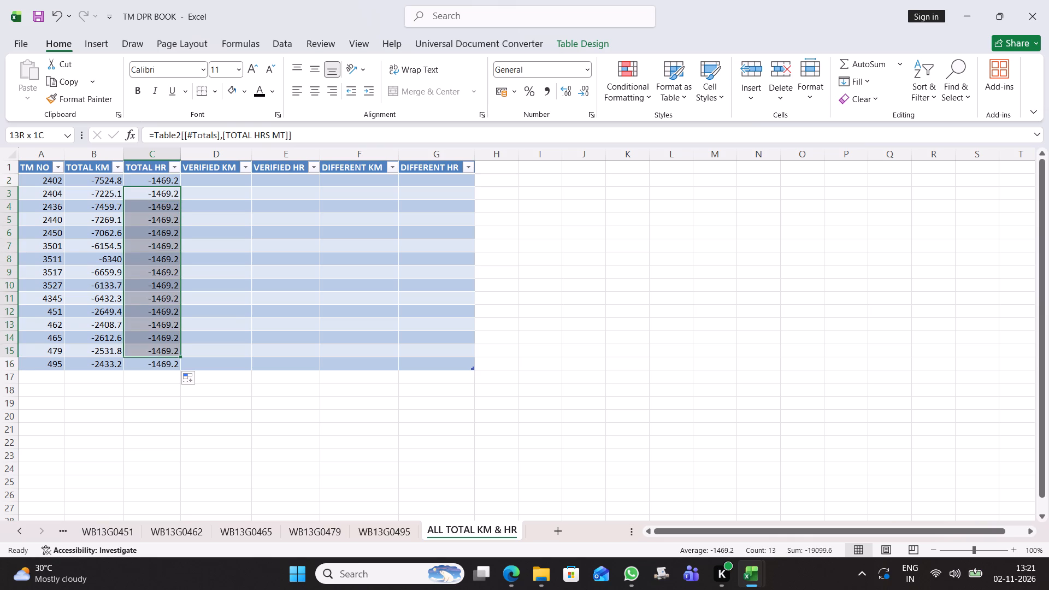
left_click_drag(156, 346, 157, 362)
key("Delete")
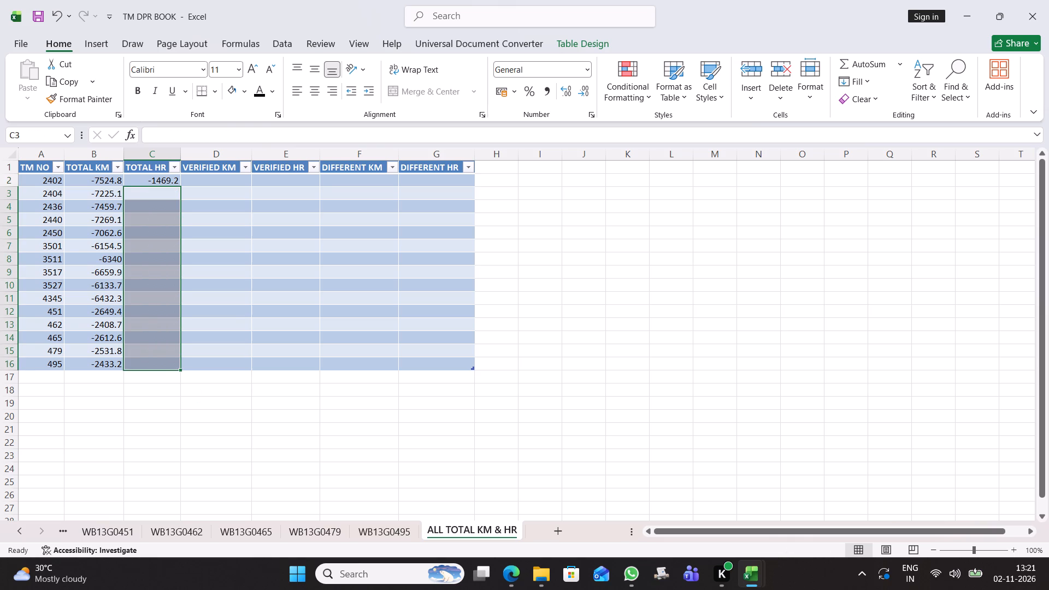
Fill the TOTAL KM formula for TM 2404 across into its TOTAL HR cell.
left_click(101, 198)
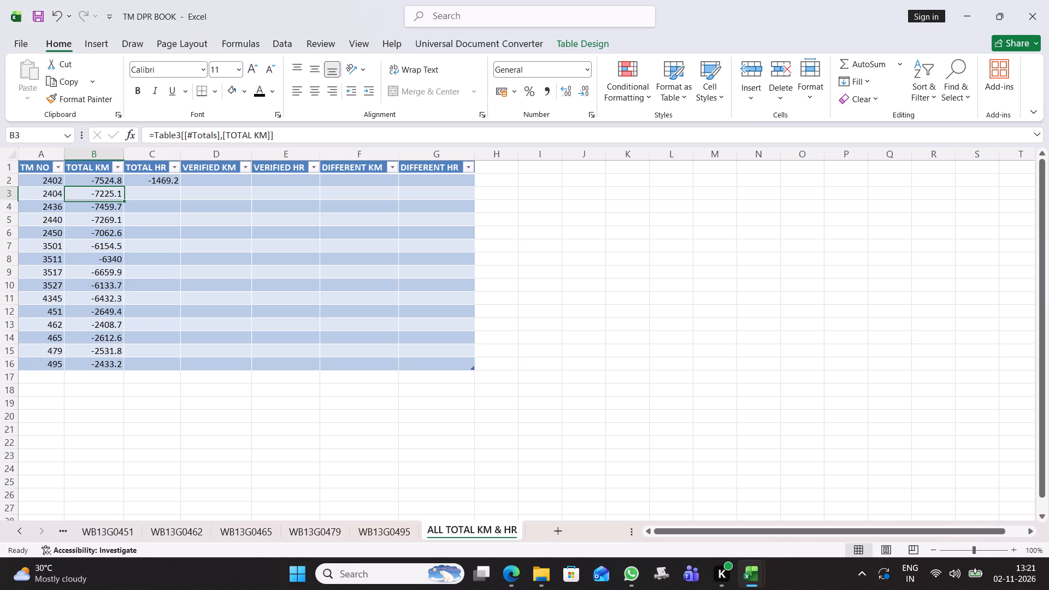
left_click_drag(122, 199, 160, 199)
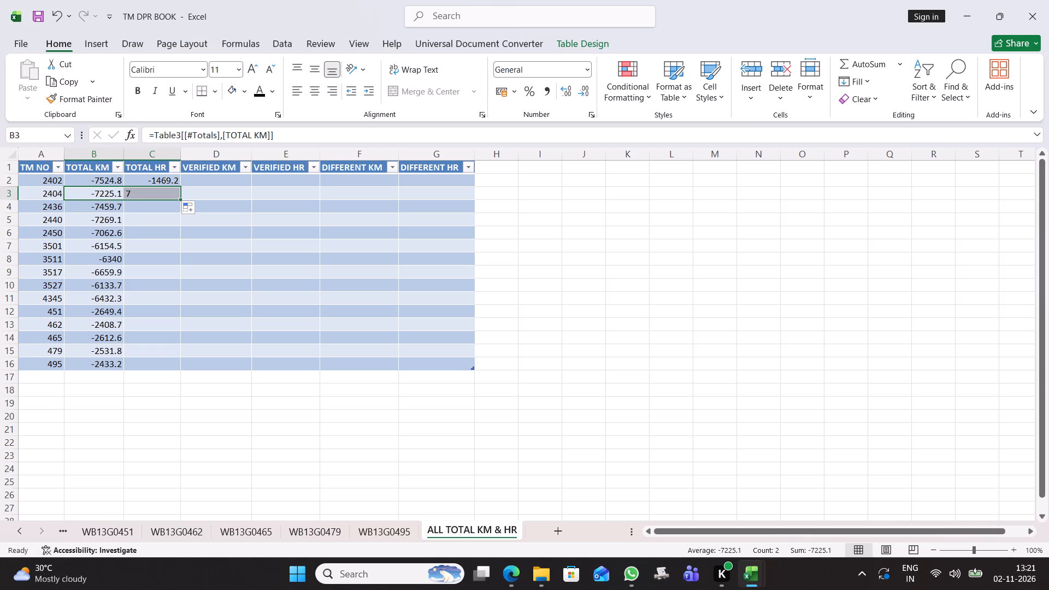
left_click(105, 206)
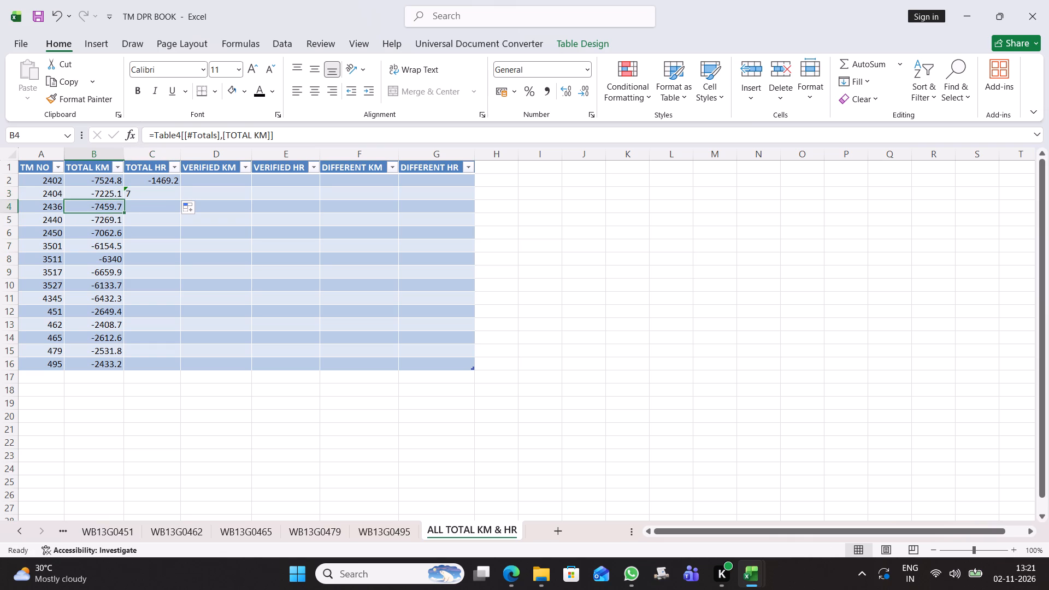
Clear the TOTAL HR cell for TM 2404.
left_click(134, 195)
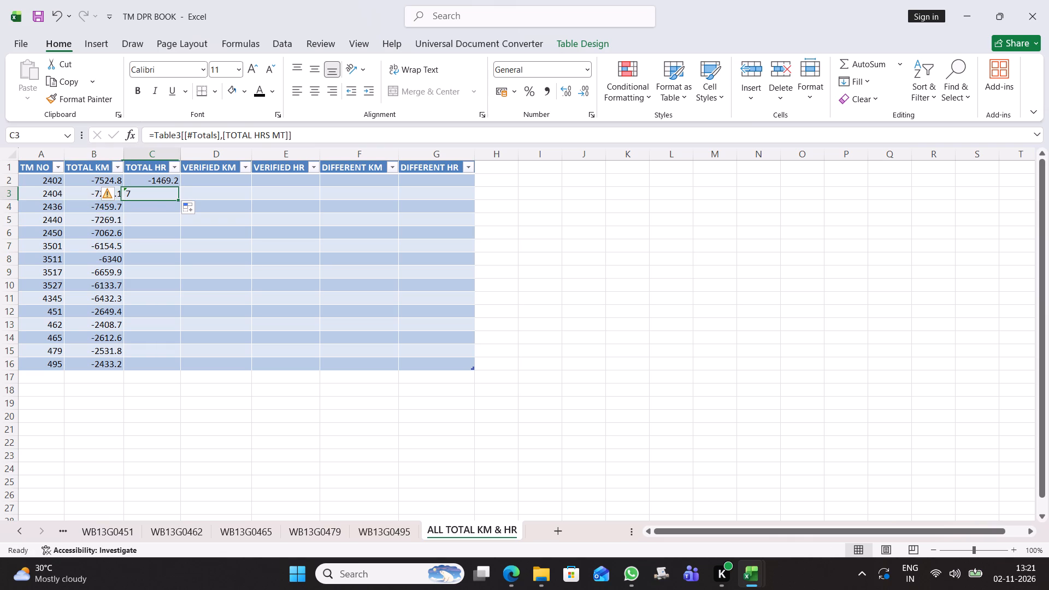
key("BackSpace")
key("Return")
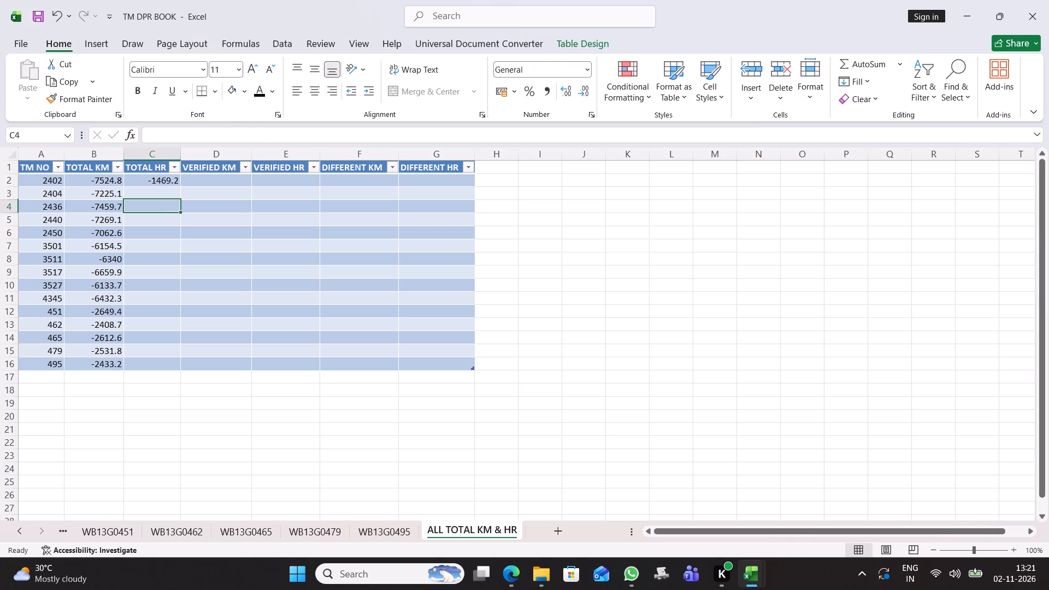
Fill the TOTAL KM formulas for TM 2404 through TM 495 across into the TOTAL HR column.
left_click(107, 191)
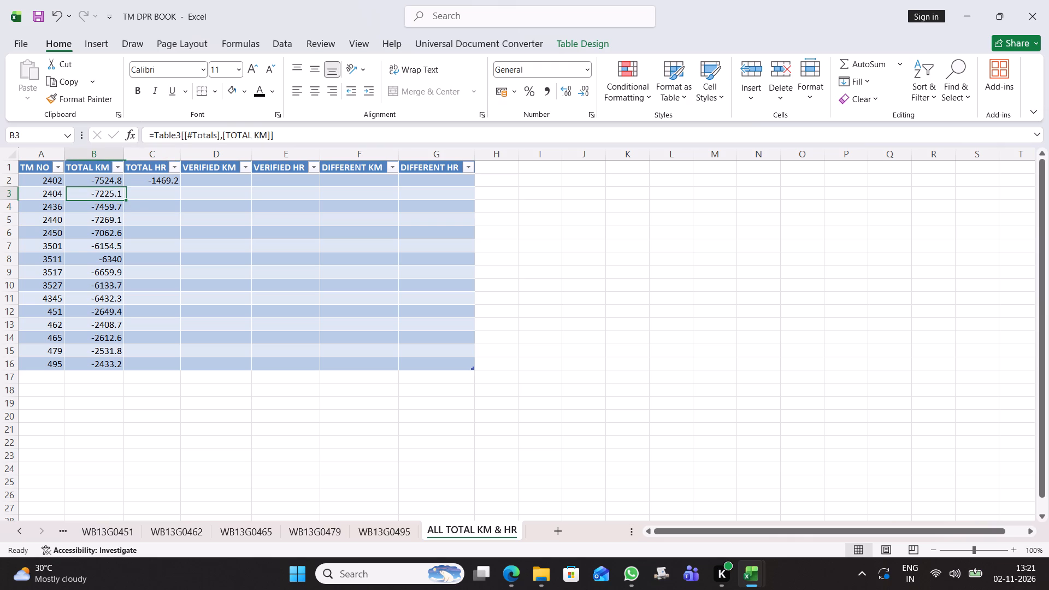
left_click_drag(109, 194, 109, 261)
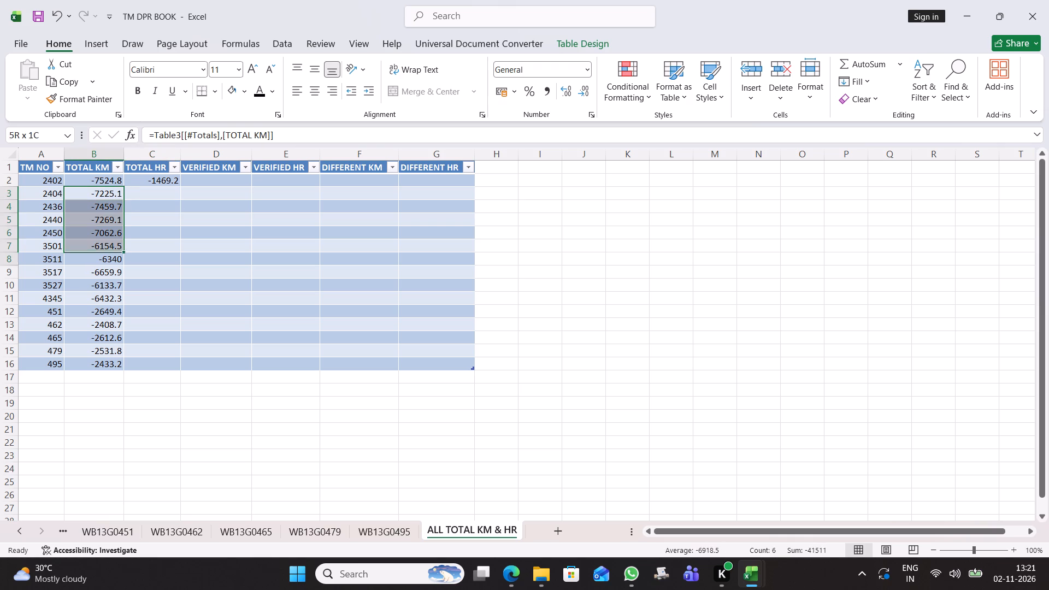
left_click_drag(109, 261, 110, 362)
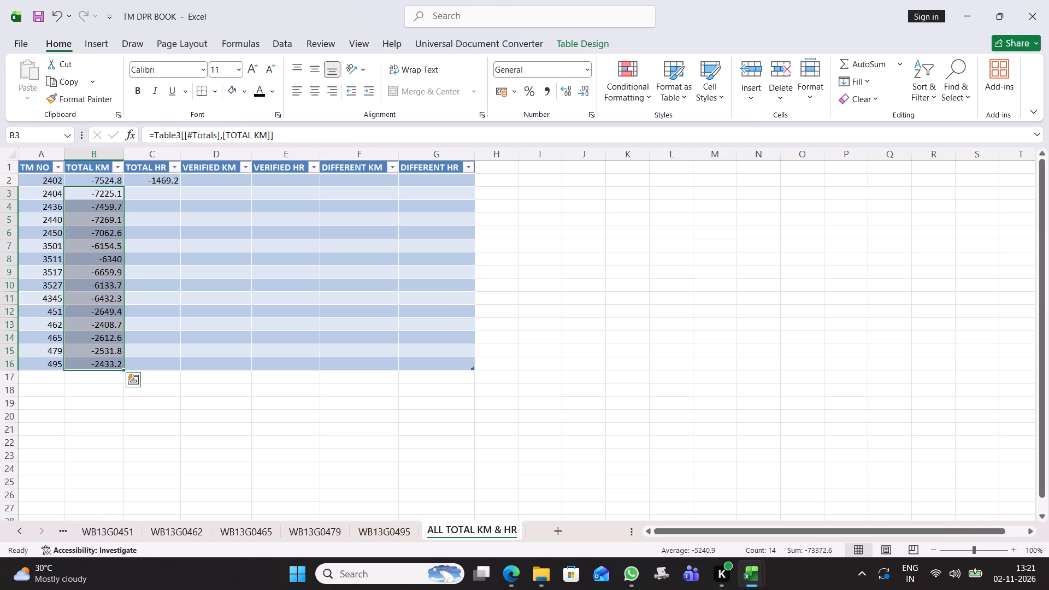
left_click_drag(123, 371, 176, 370)
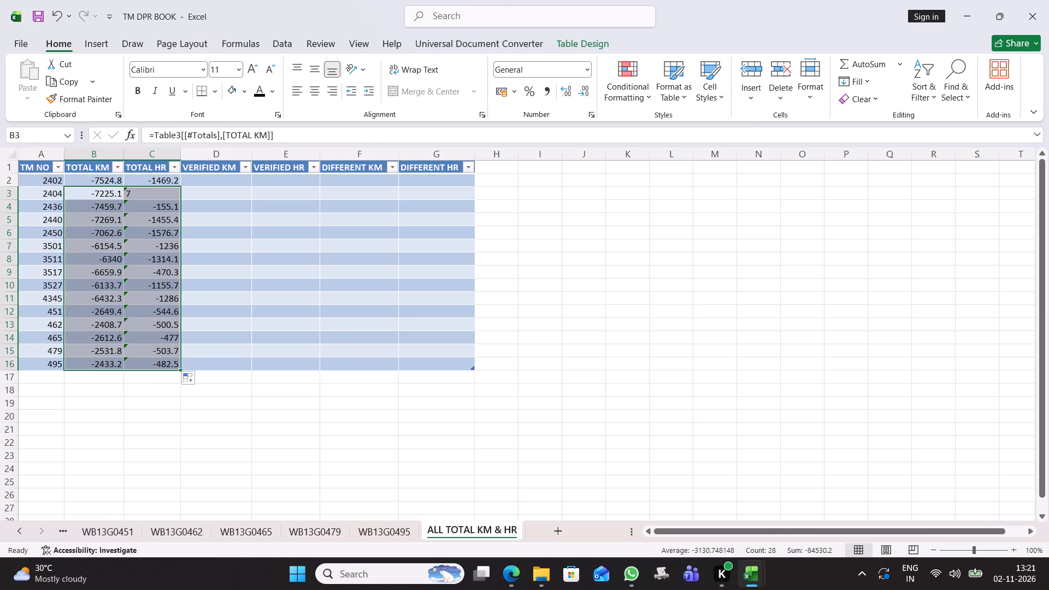
Check the TOTAL HR entries for TM 2436 and TM 2440 against the hour totals on sheets WB13F2436 and WB13F2440, then return to the summary sheet.
left_click(163, 210)
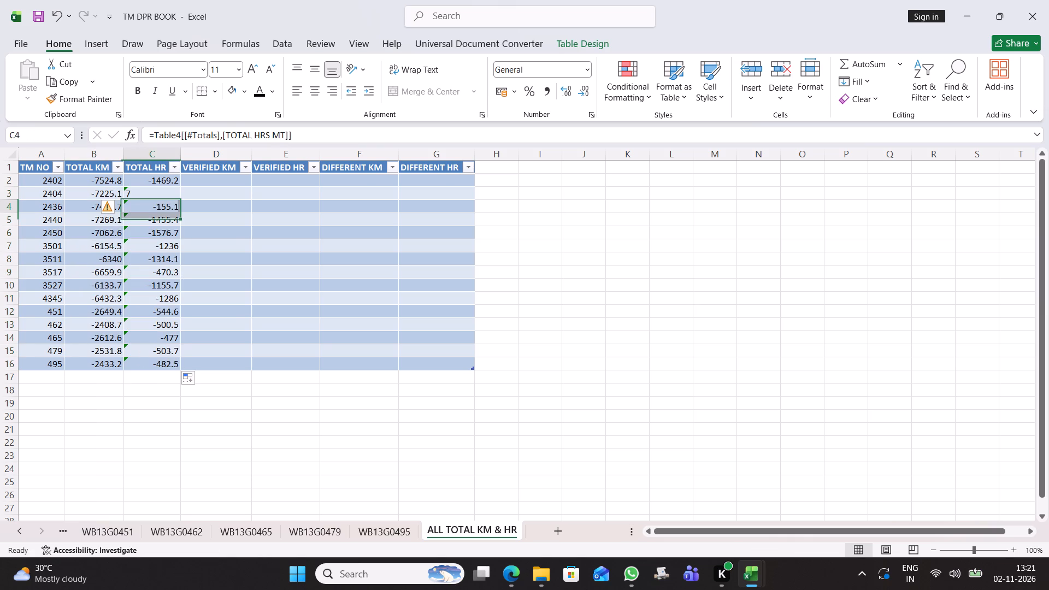
key("Left")
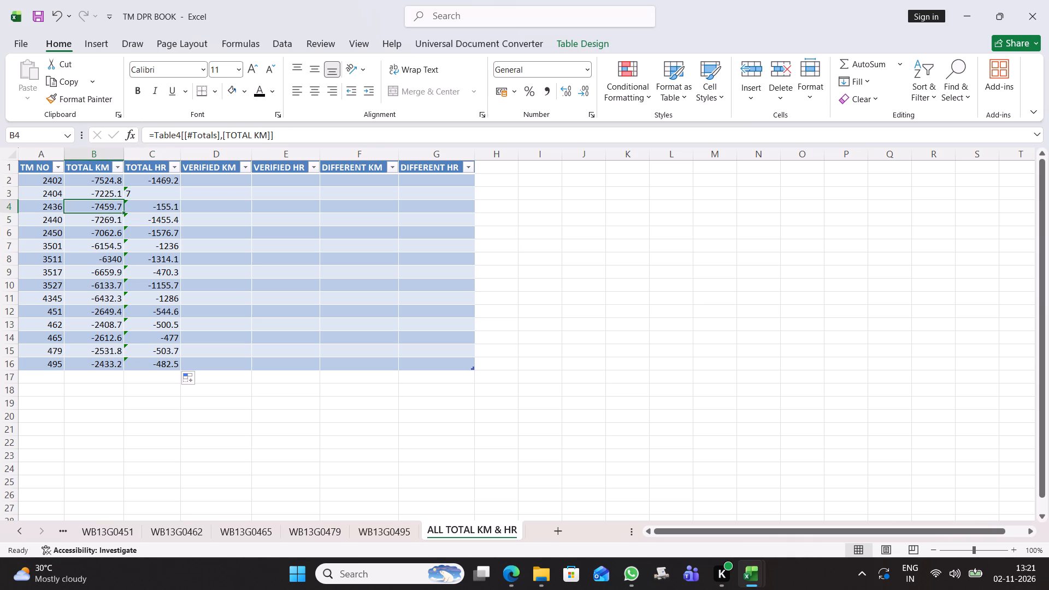
key("Right")
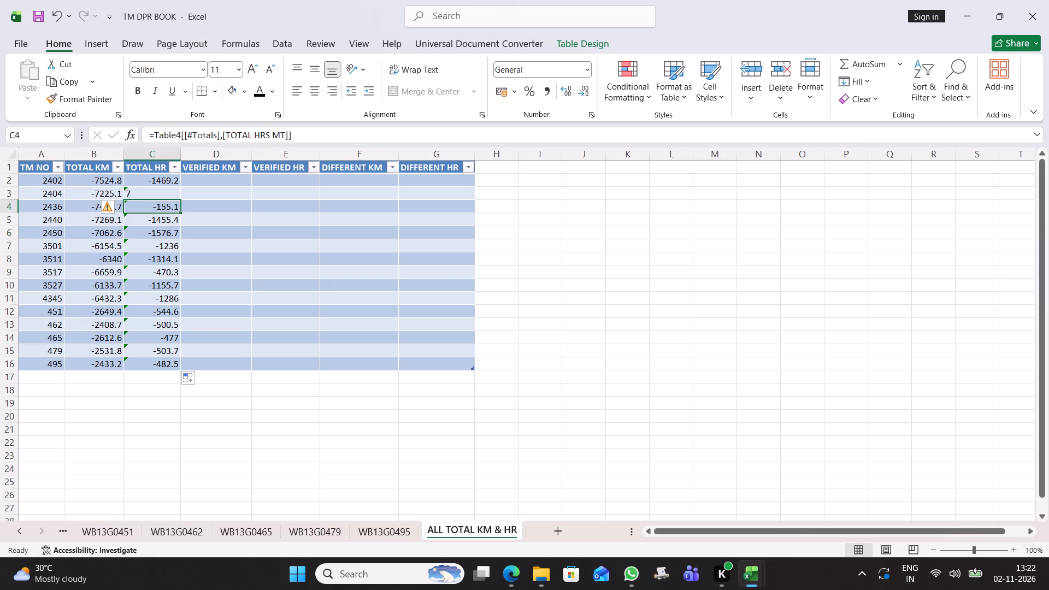
triple_click(20, 532)
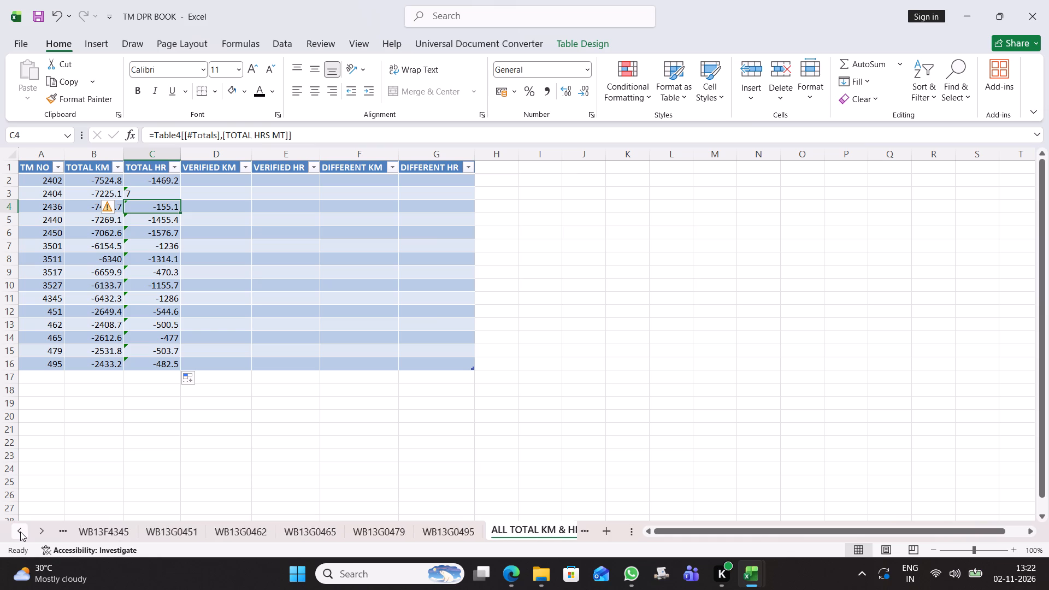
triple_click(20, 532)
double_click(20, 532)
double_click(20, 532)
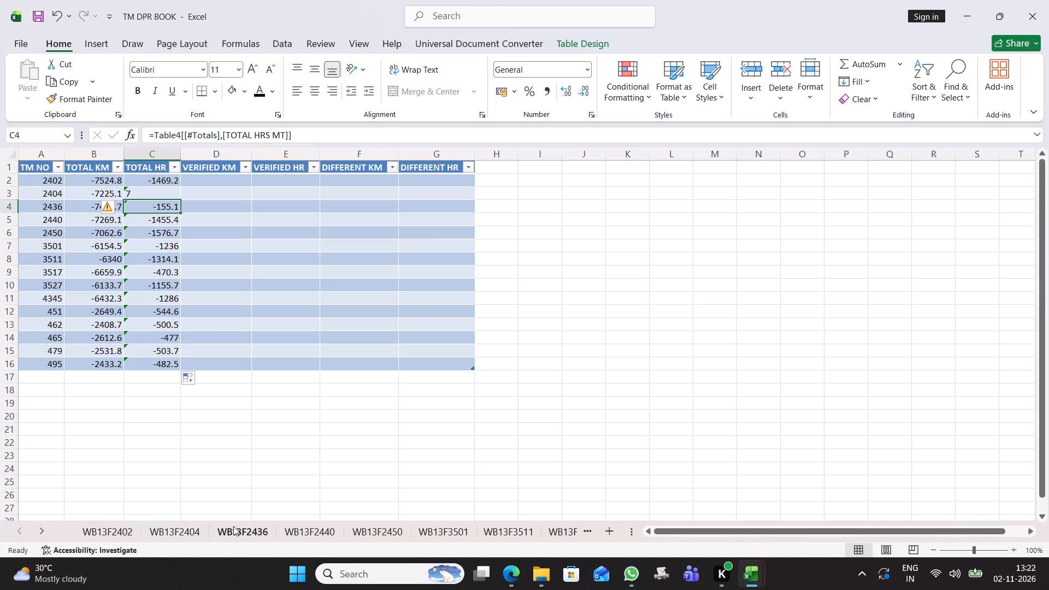
left_click(233, 526)
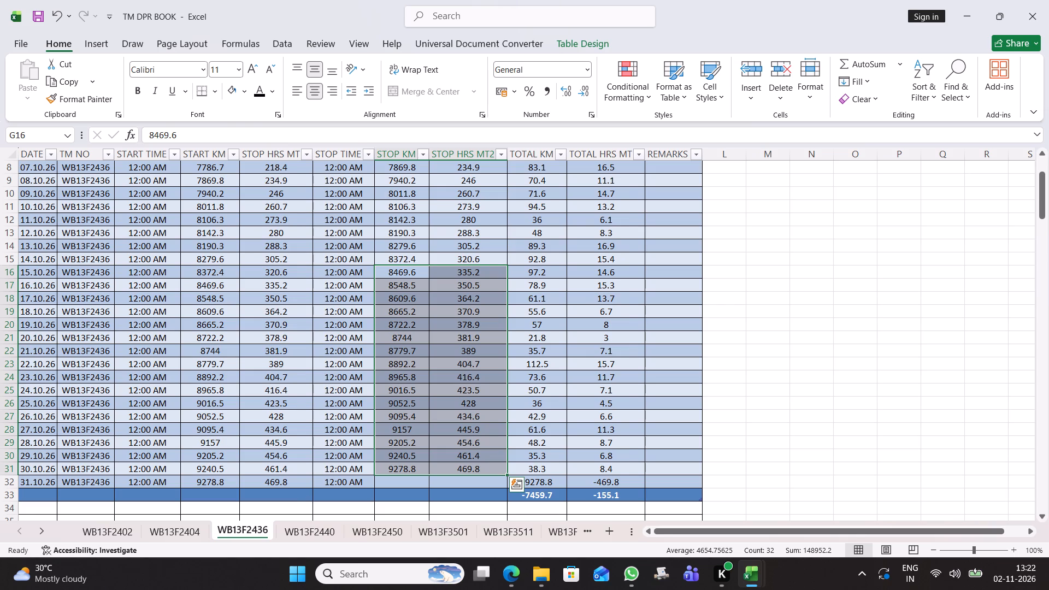
left_click(317, 532)
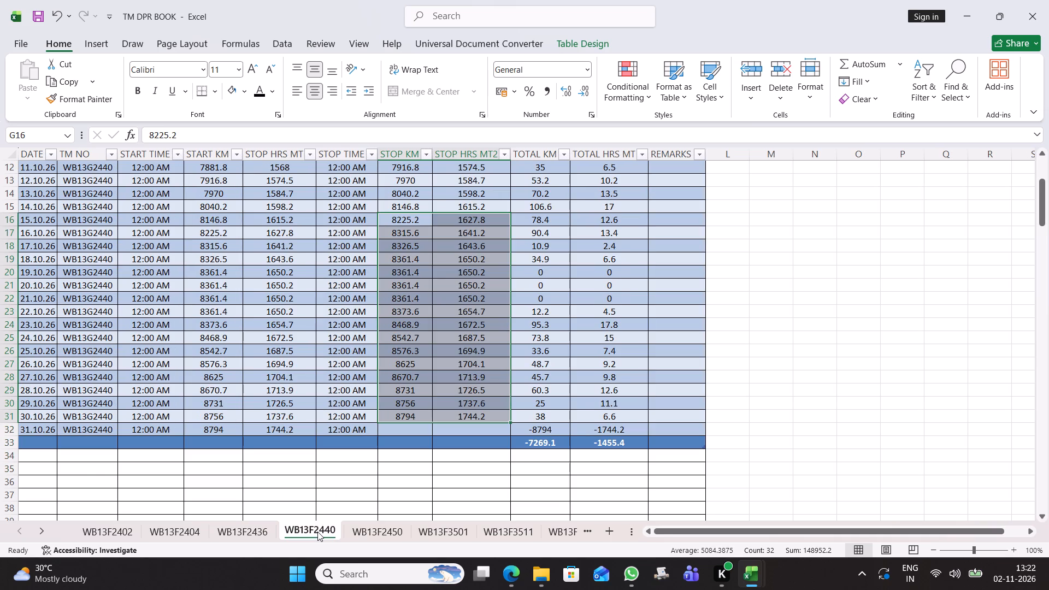
double_click(38, 523)
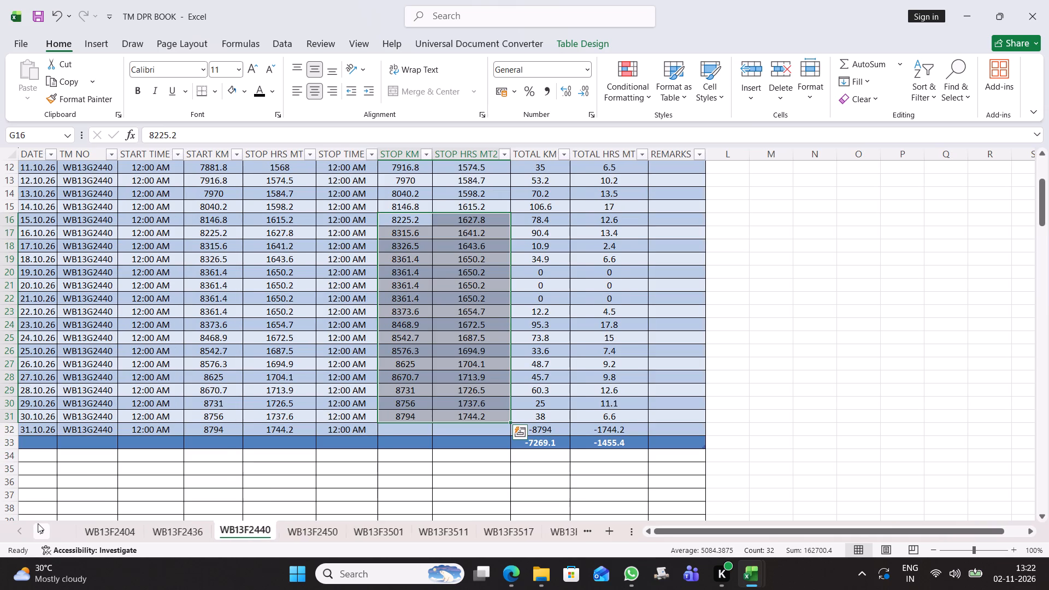
triple_click(38, 523)
double_click(38, 523)
triple_click(38, 523)
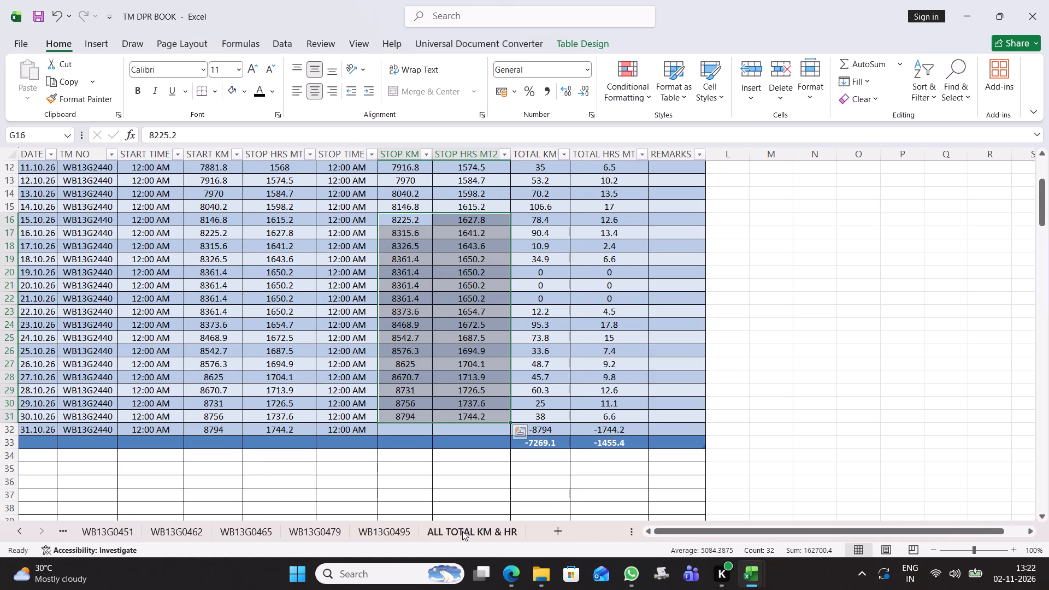
left_click(462, 531)
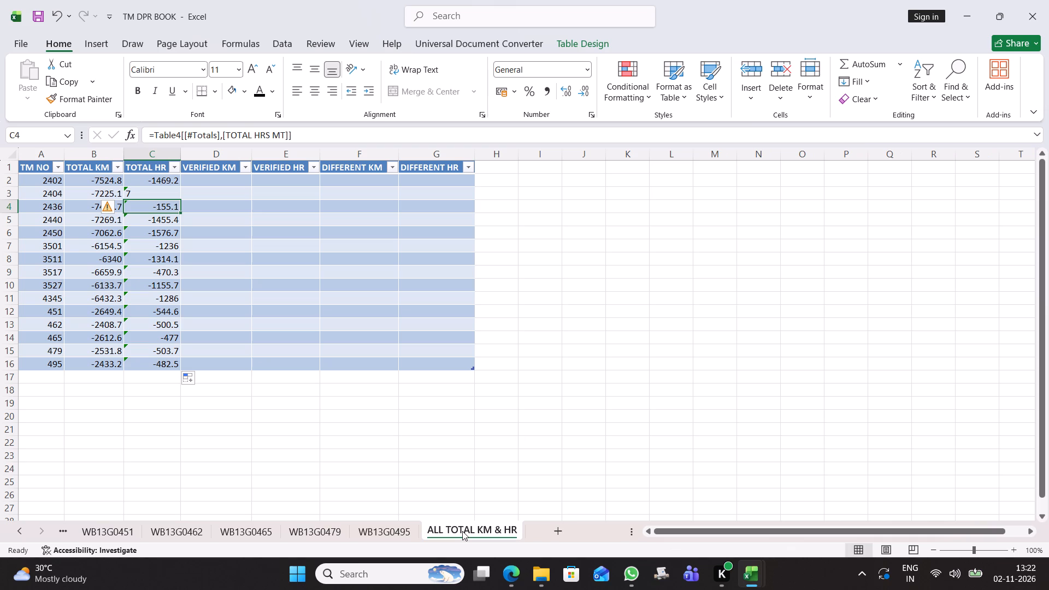
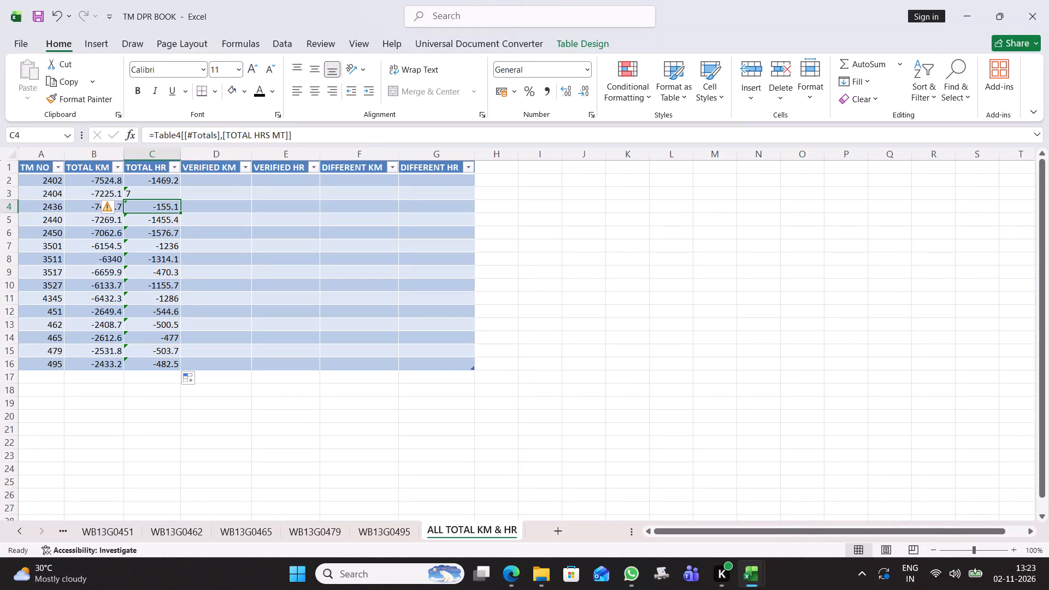
triple_click(22, 528)
triple_click(22, 528)
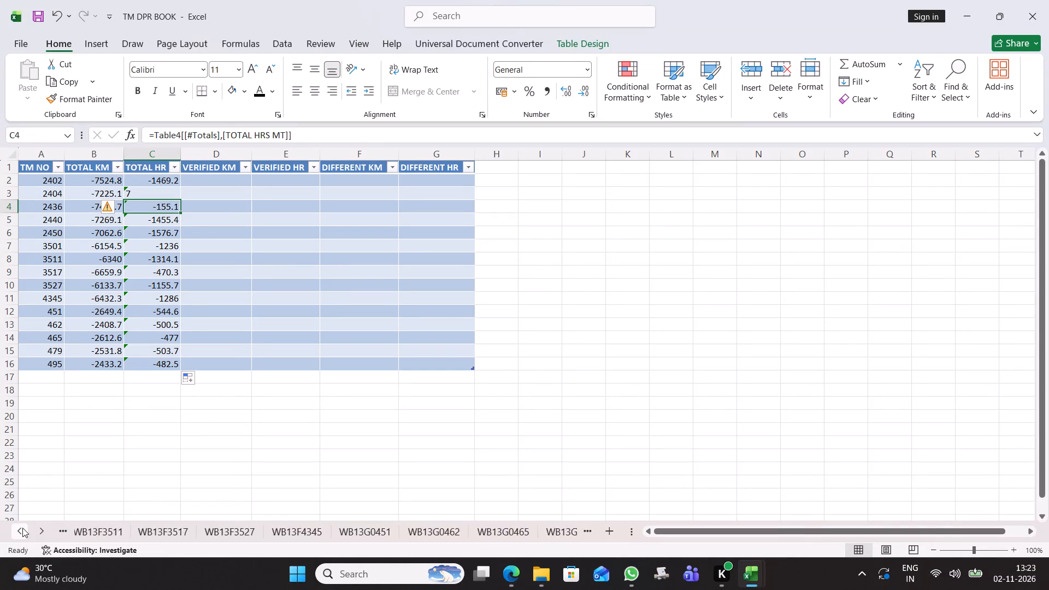
triple_click(22, 528)
triple_click(22, 528)
double_click(22, 528)
left_click(22, 528)
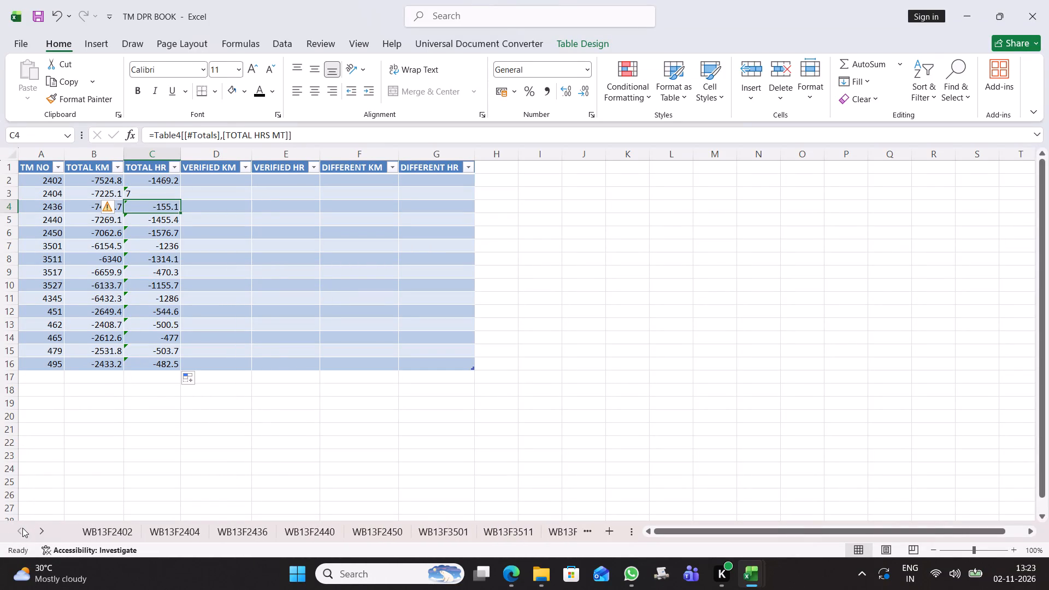
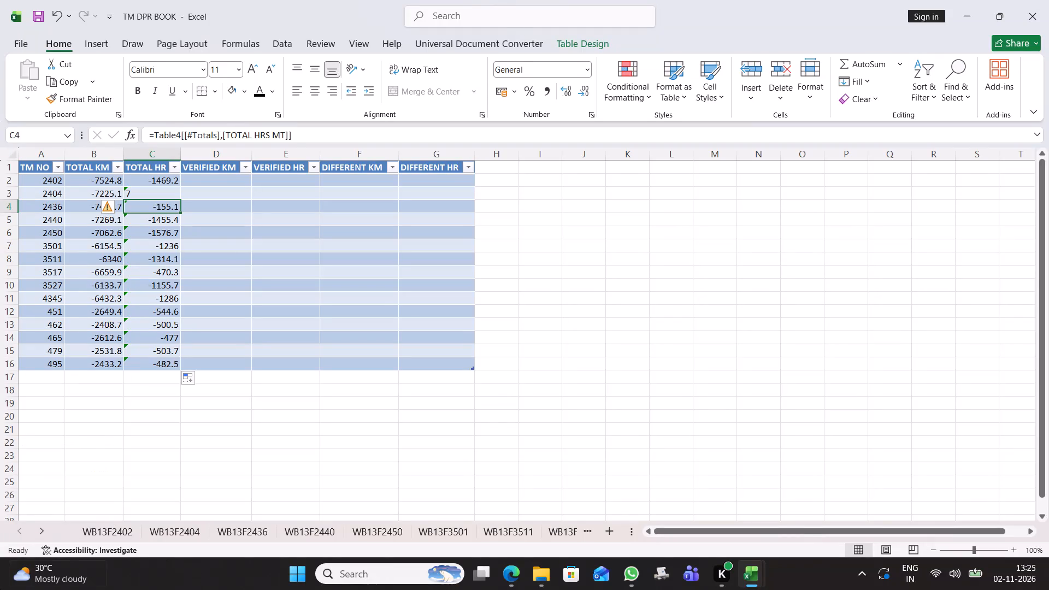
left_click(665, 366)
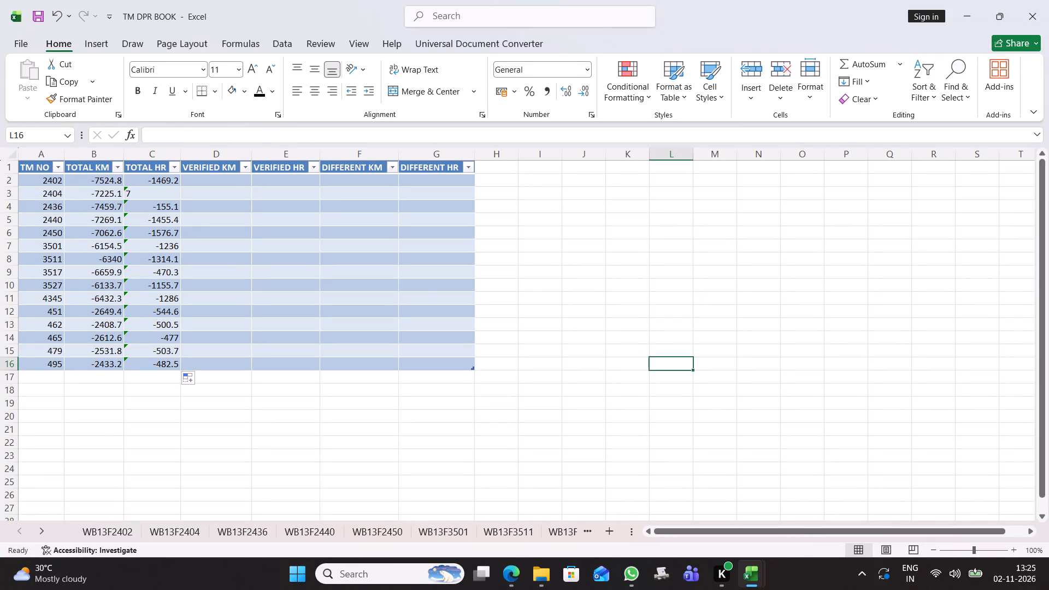
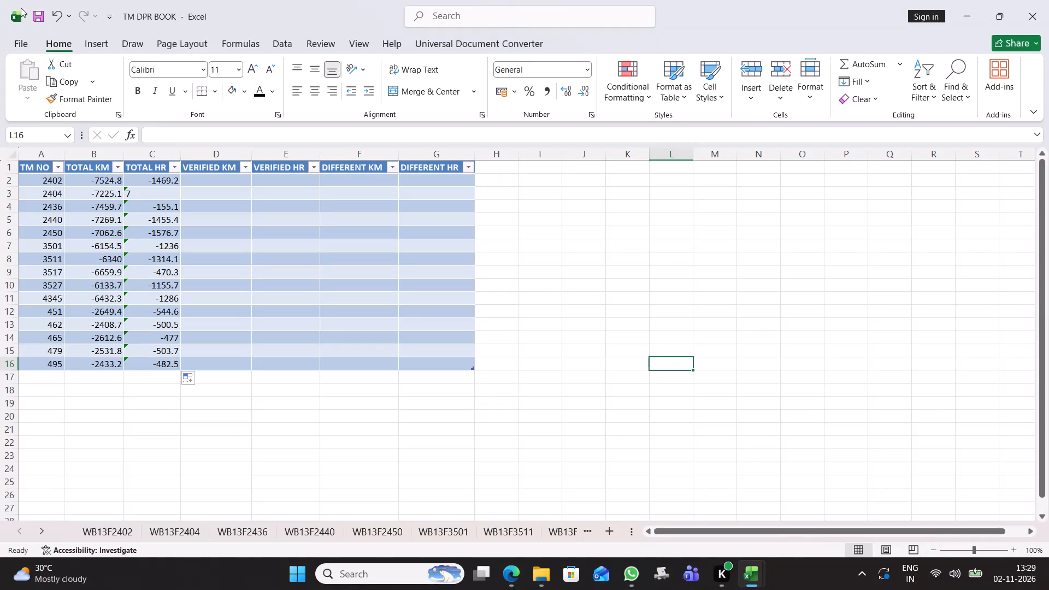
Save the TM DPR BOOK workbook.
left_click(35, 11)
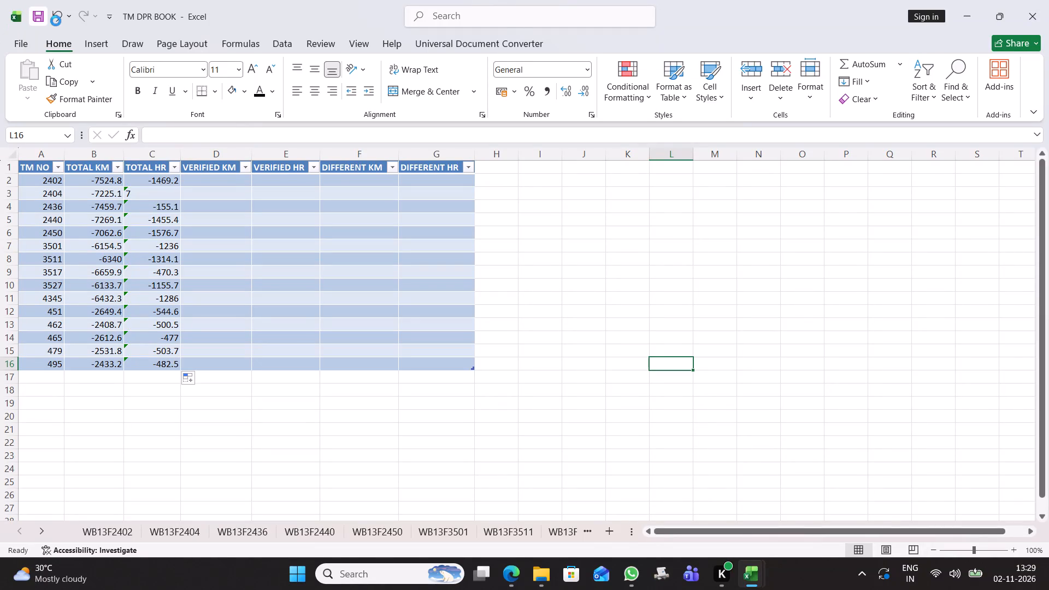
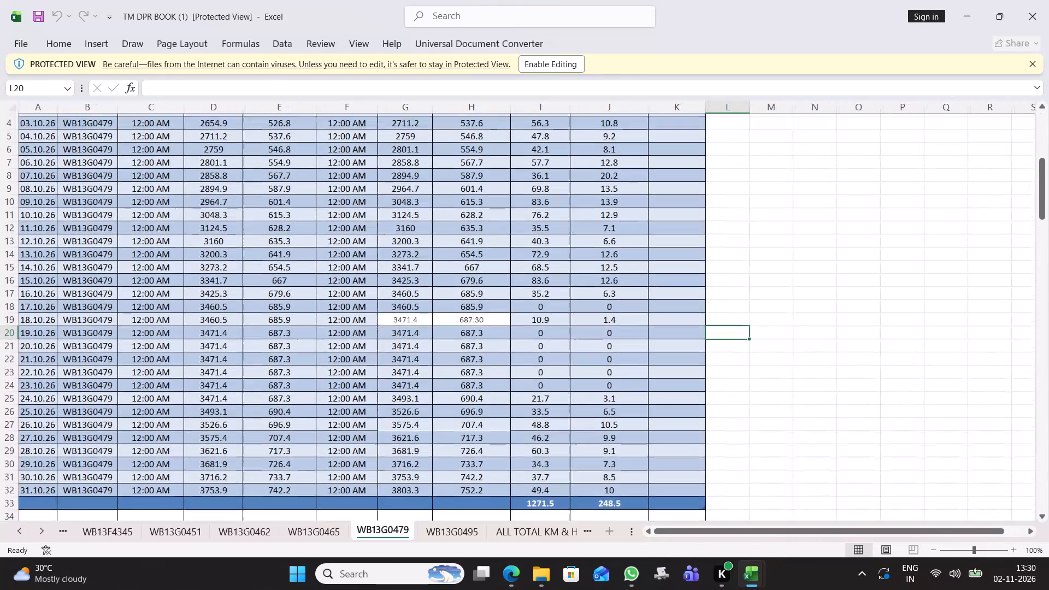
Enable editing for the protected TM DPR BOOK (1) workbook.
scroll(596, 330, "up", 1)
left_click(556, 67)
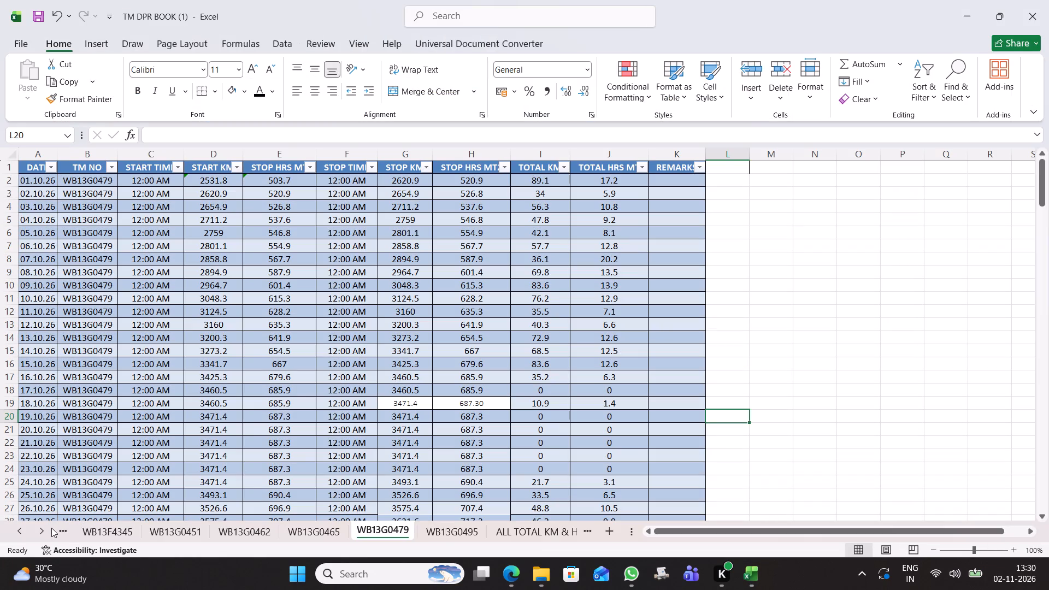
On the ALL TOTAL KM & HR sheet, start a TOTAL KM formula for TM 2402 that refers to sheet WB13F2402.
triple_click(52, 528)
left_click(52, 528)
left_click_drag(52, 528, 541, 510)
left_click(499, 529)
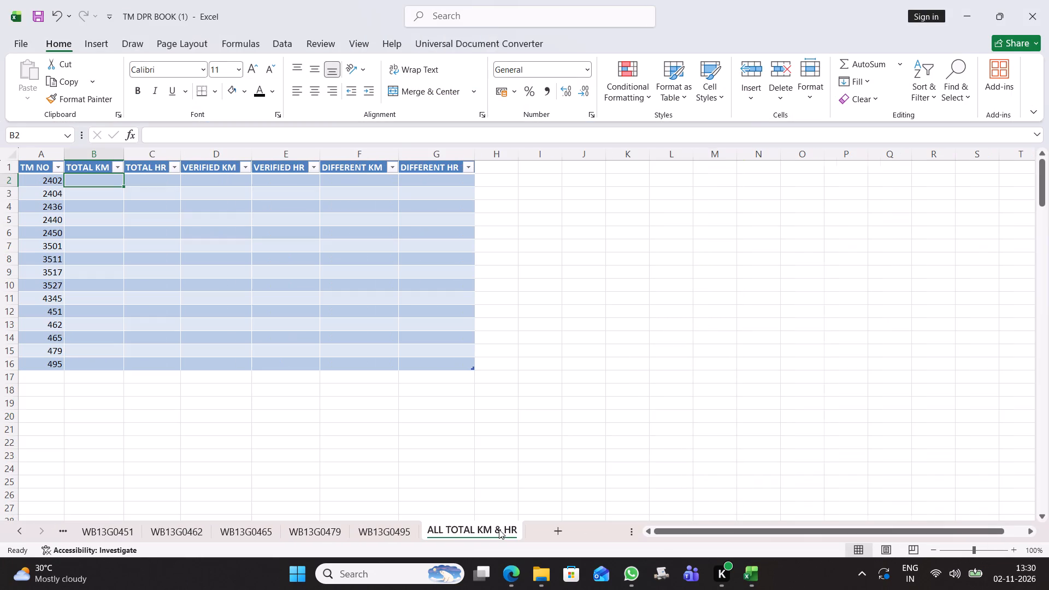
key("equal")
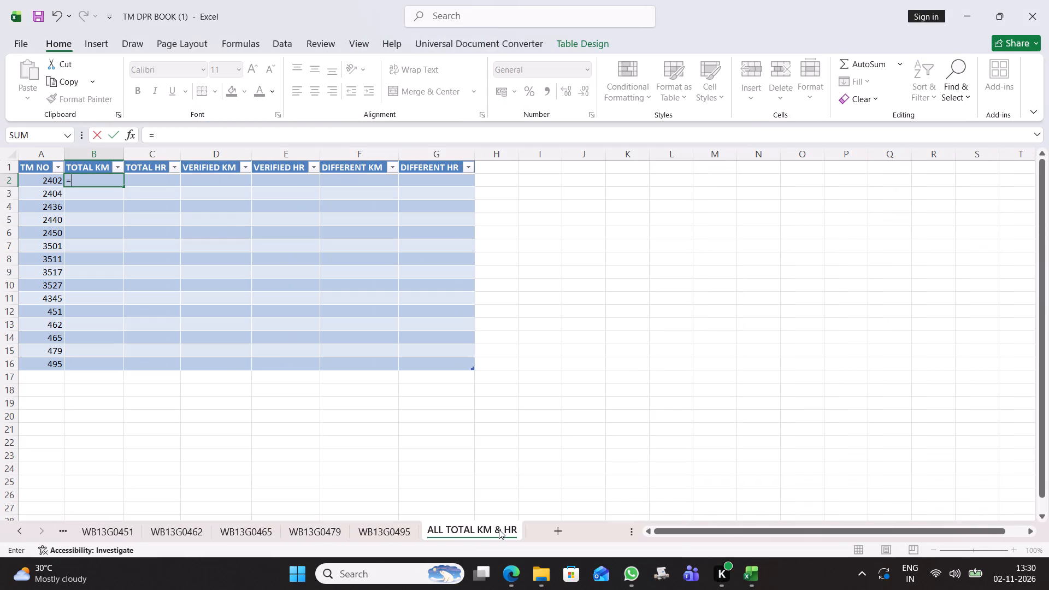
triple_click(21, 530)
triple_click(21, 530)
triple_click(21, 530)
triple_click(21, 530)
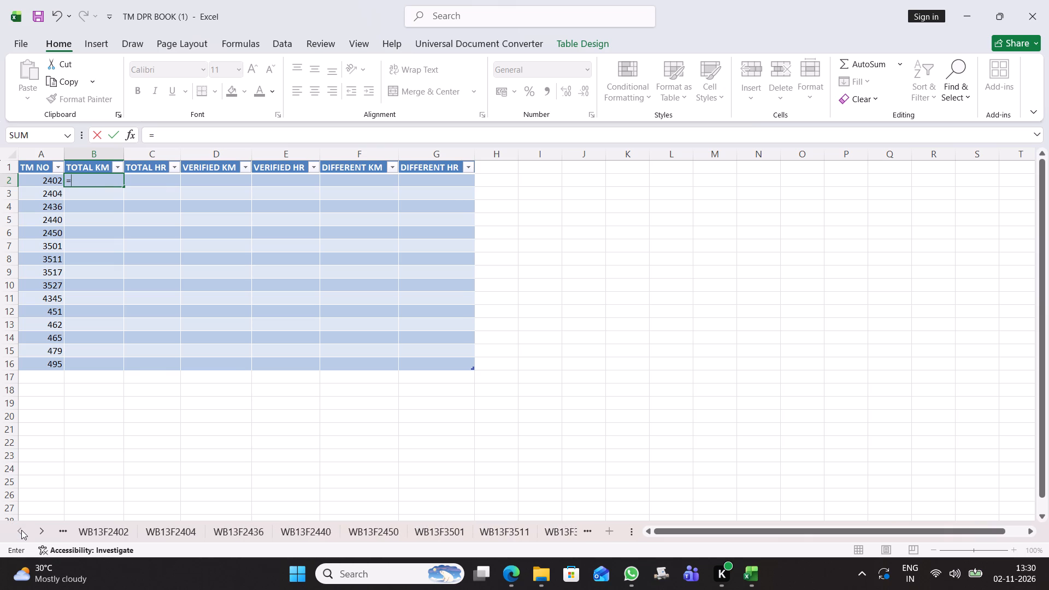
left_click(21, 530)
left_click_drag(21, 530, 129, 527)
left_click(129, 527)
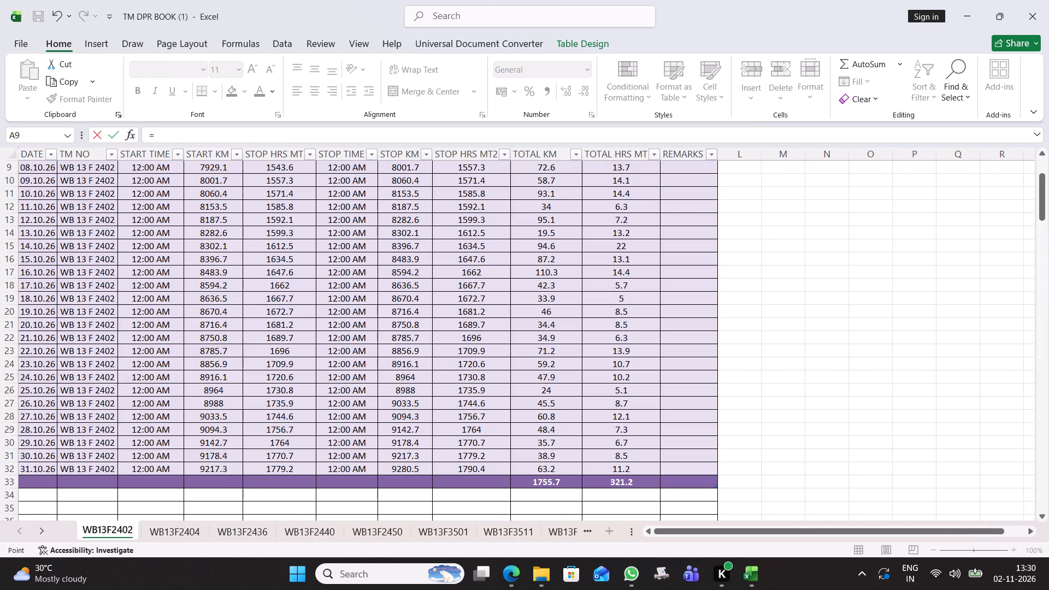
Link the TOTAL KM cell of TM 2402 to the TOTAL KM total in row 33 of sheet WB13F2402.
left_click(563, 483)
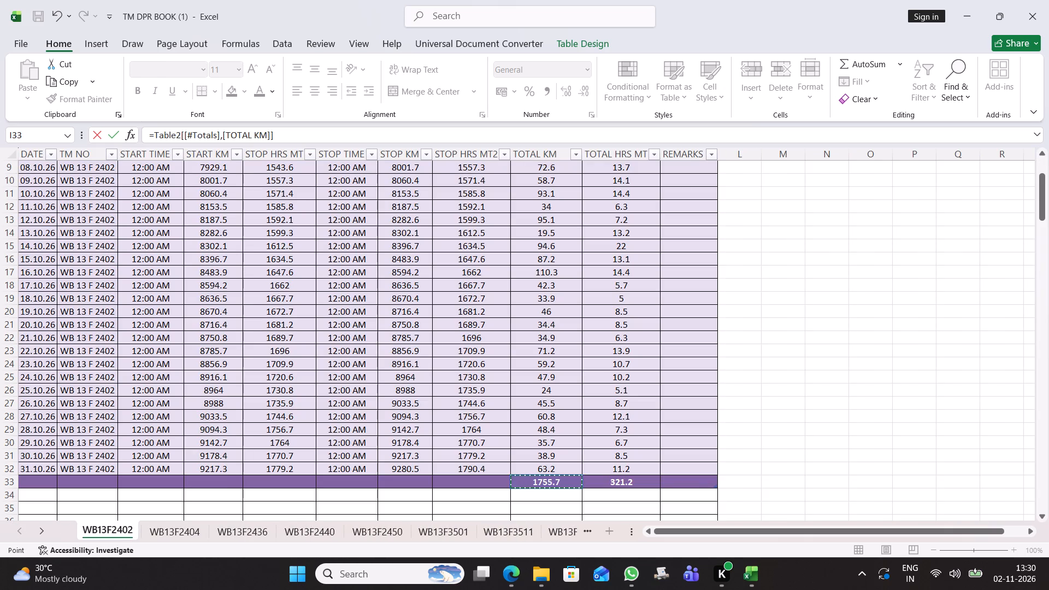
key("Return")
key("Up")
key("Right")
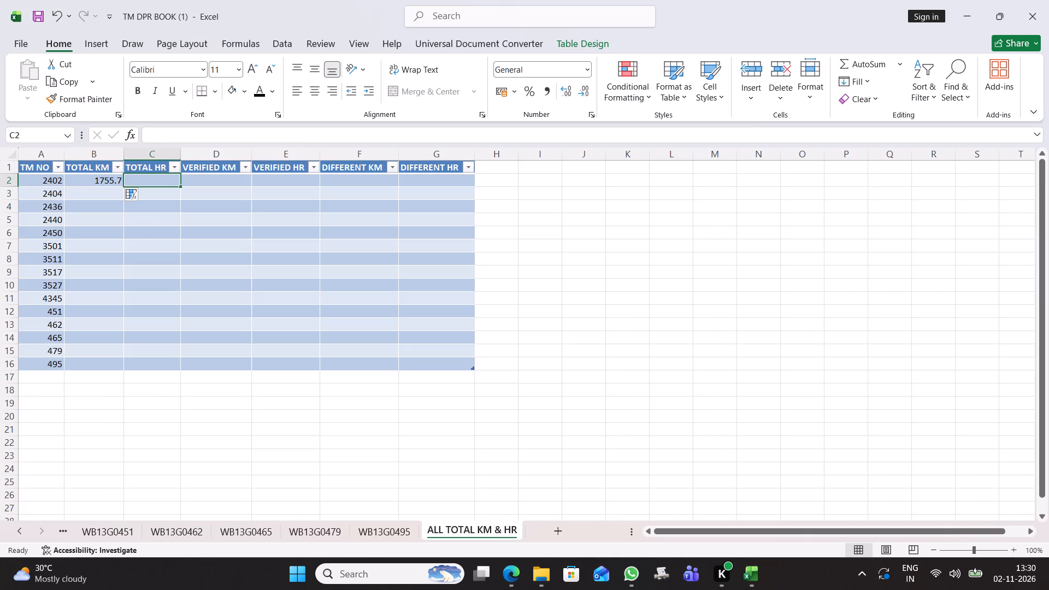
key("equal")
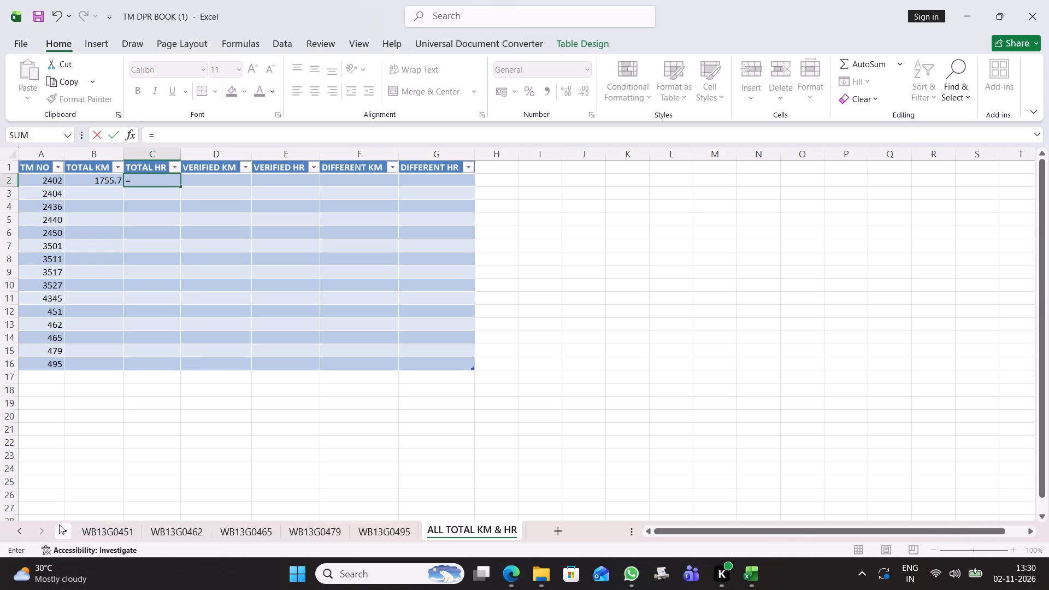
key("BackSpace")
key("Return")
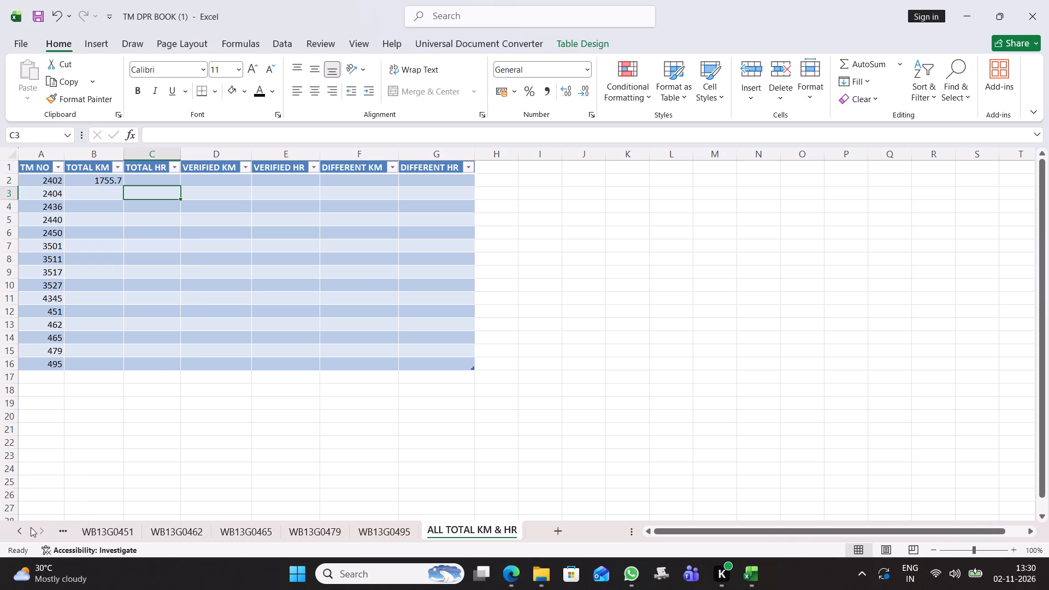
Fill the TOTAL KM formula of TM 2402 across into its TOTAL HR cell C2.
key("Up")
key("Left")
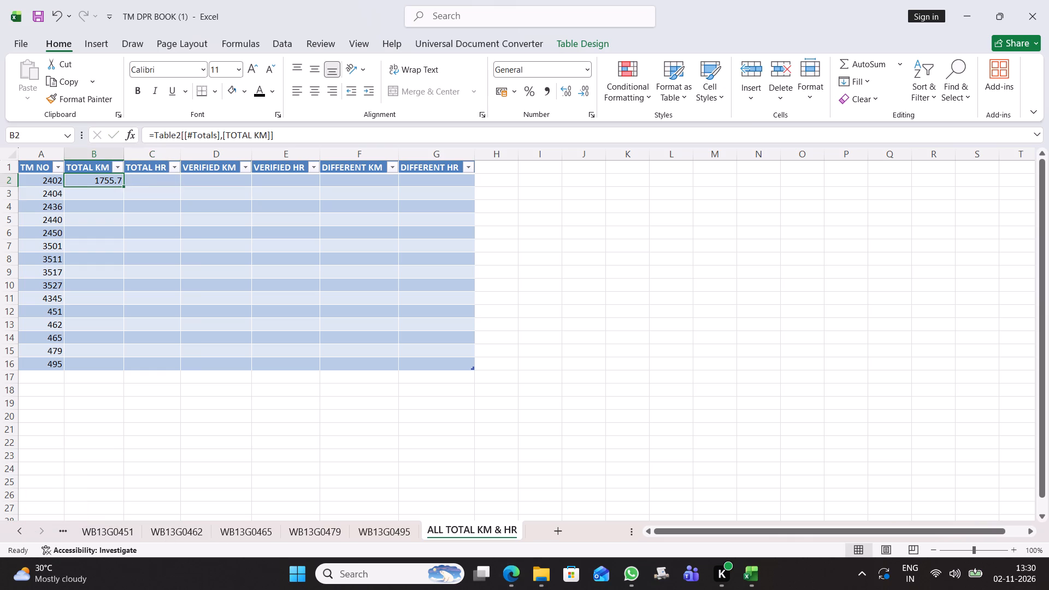
left_click_drag(123, 187, 161, 187)
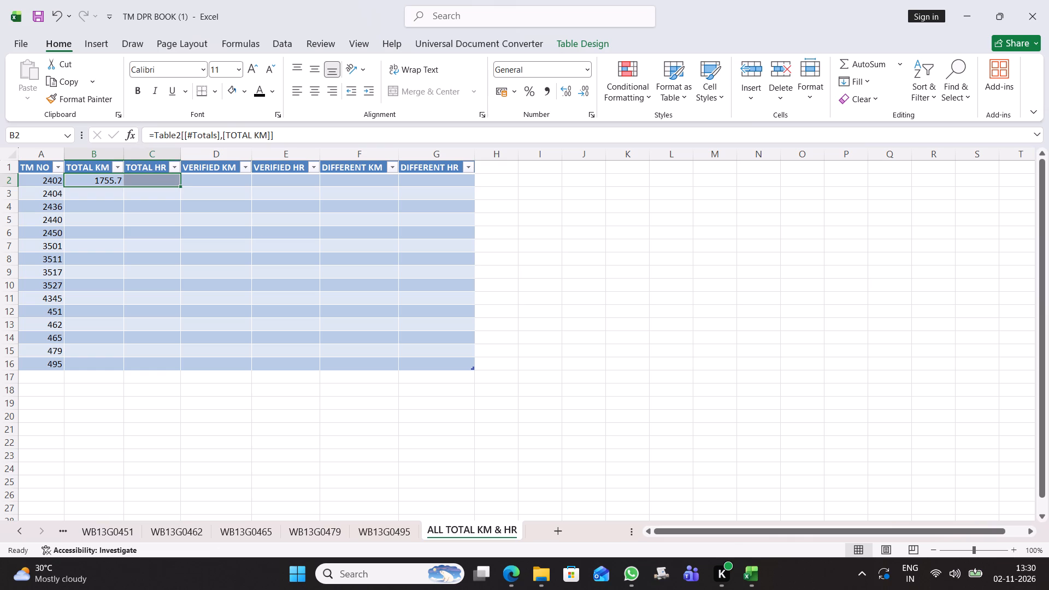
Link the TOTAL KM cell of TM 2404 to the TOTAL KM total in row 33 of sheet WB13F2404.
left_click(84, 200)
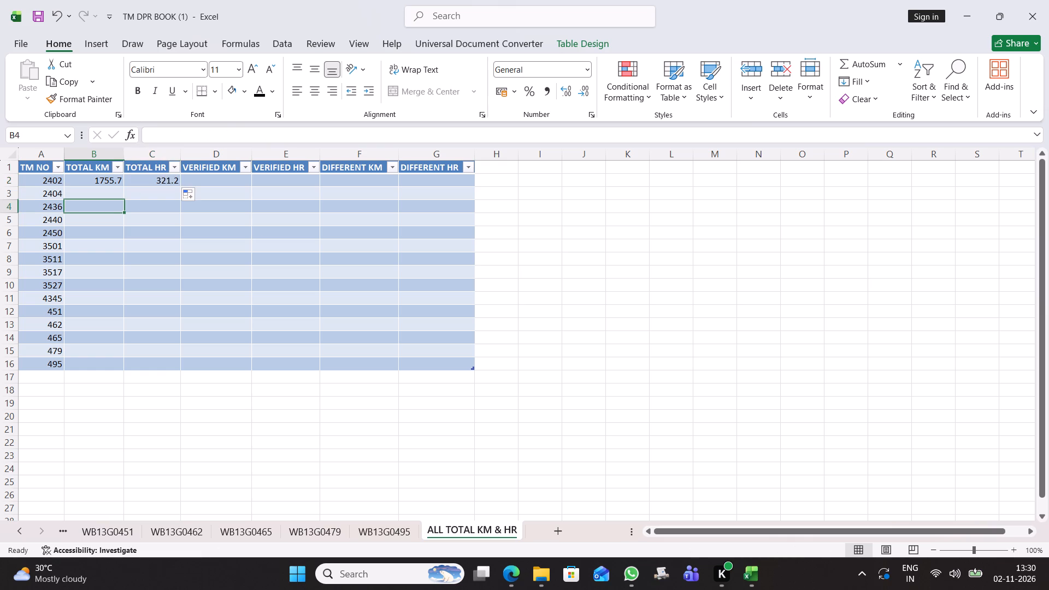
key("Up")
key("equal")
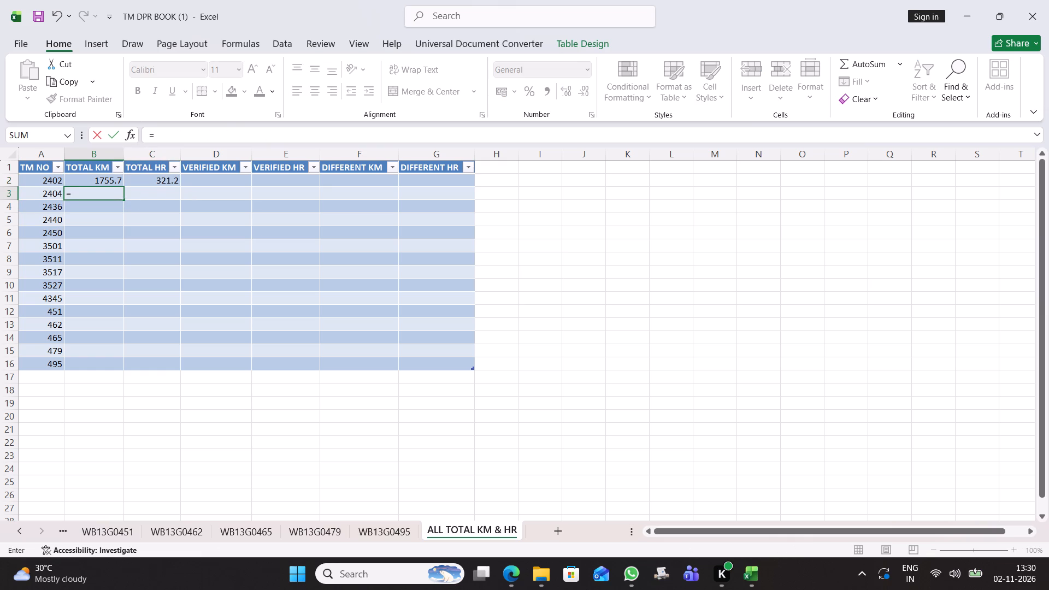
triple_click(20, 532)
triple_click(20, 532)
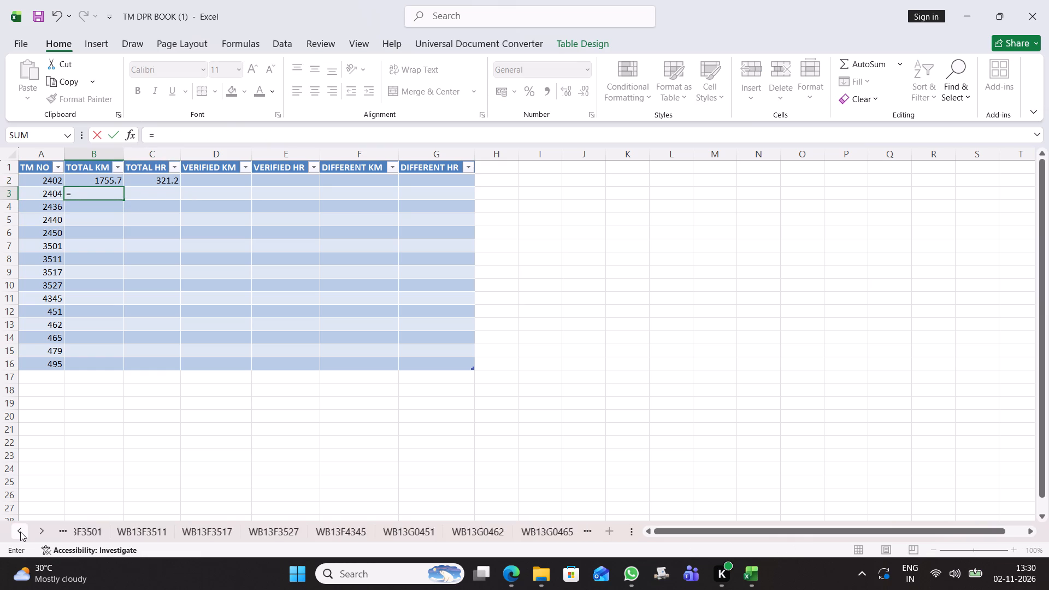
triple_click(20, 532)
triple_click(20, 532)
left_click(185, 530)
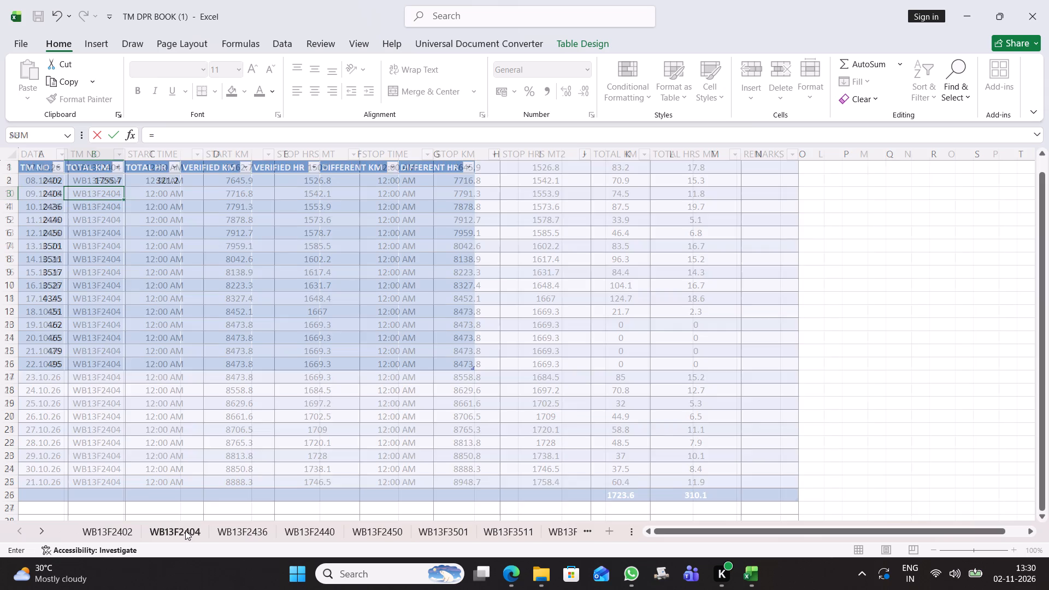
left_click(641, 491)
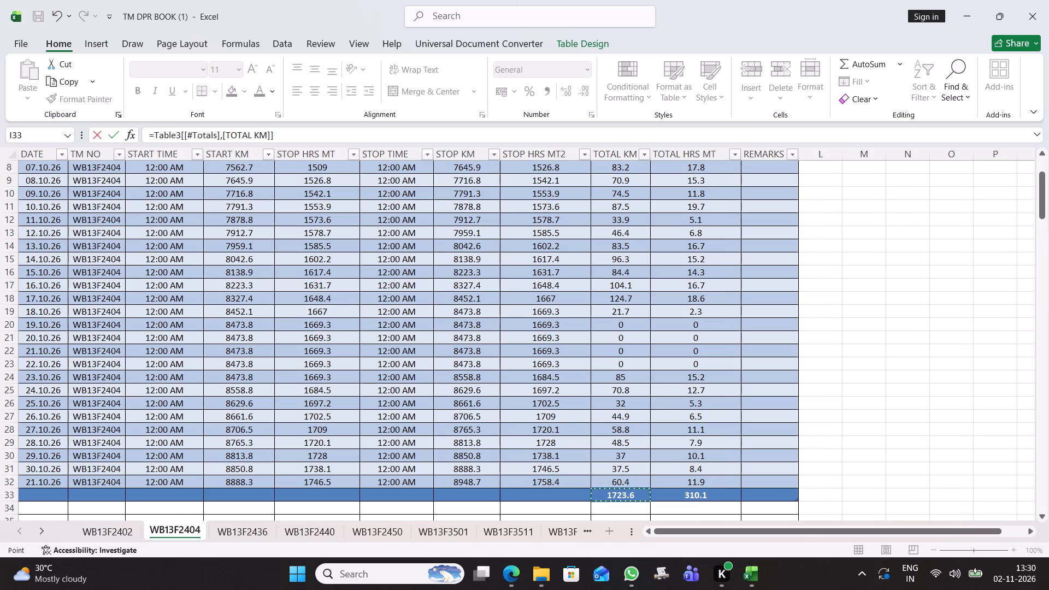
key("Return")
Fill the TOTAL KM formula of TM 2404 across into its TOTAL HR cell C3.
key("Up")
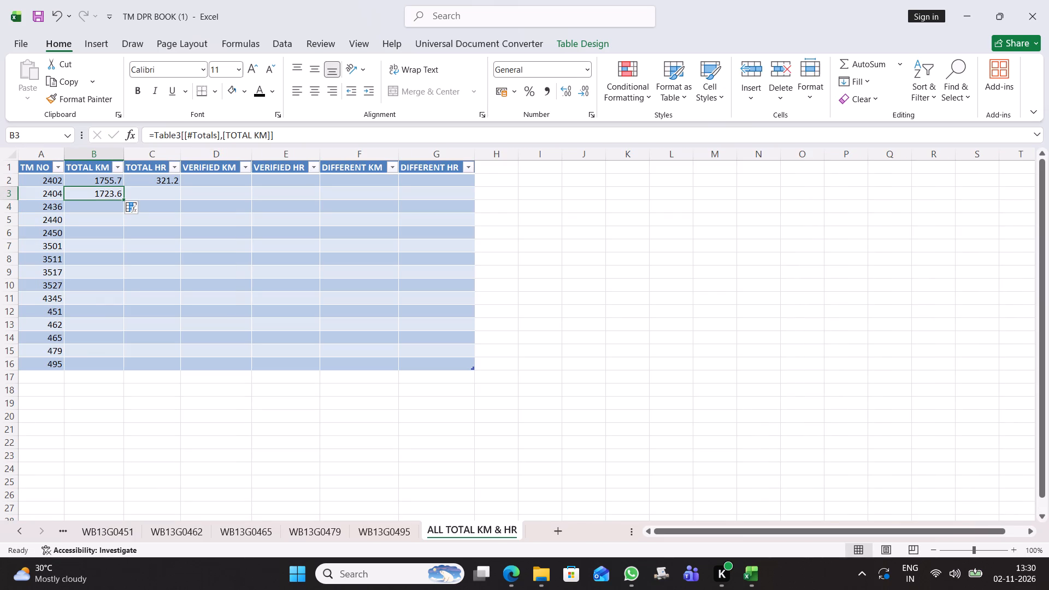
left_click_drag(124, 198, 129, 198)
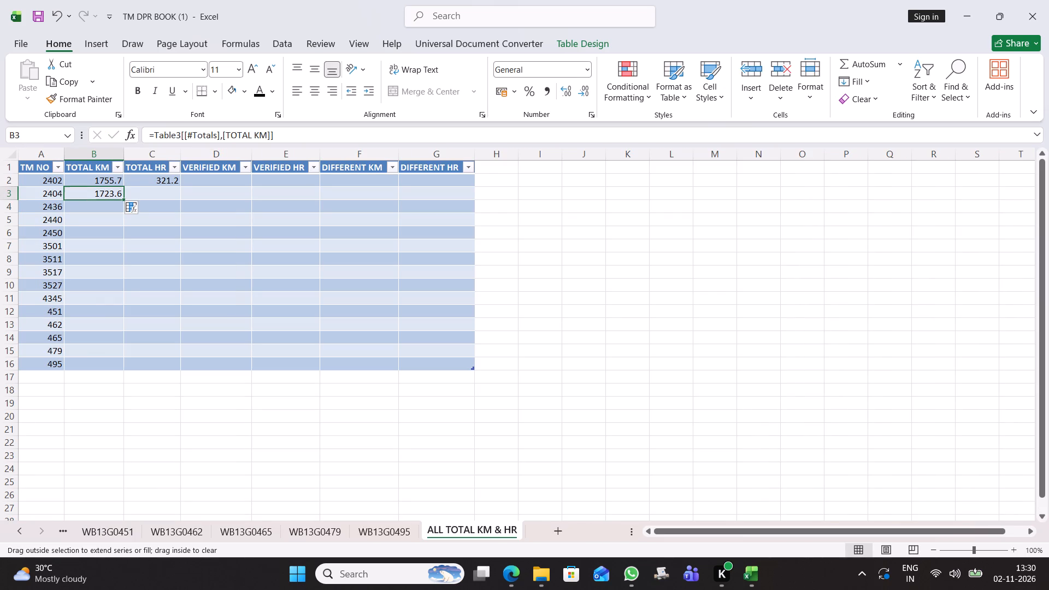
left_click_drag(129, 198, 161, 196)
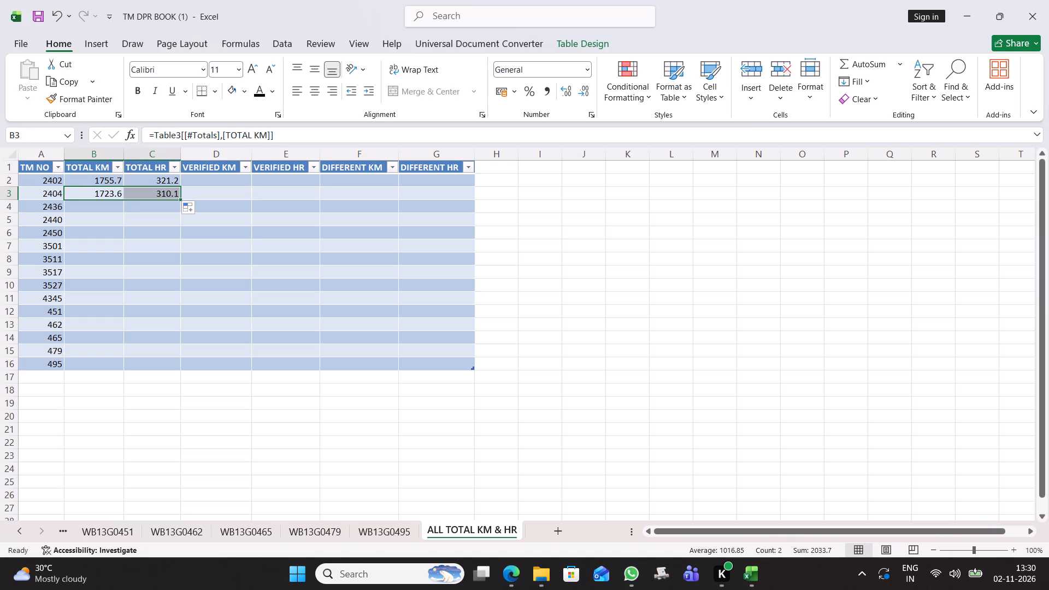
Link the TOTAL KM cell of TM 2436 to the TOTAL KM total in row 33 of sheet WB13F2436.
left_click(87, 211)
key("equal")
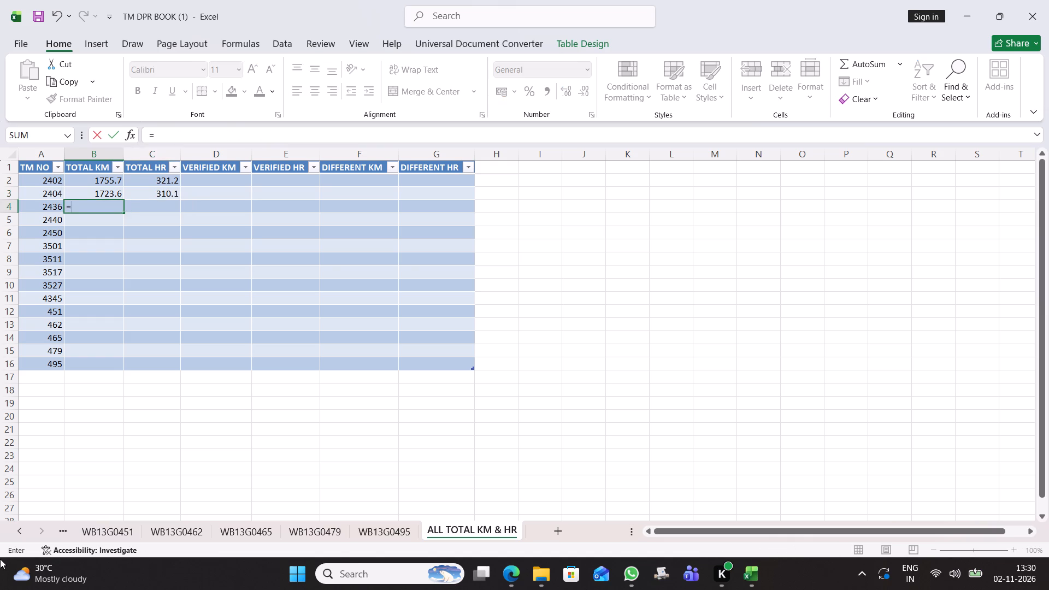
triple_click(22, 530)
triple_click(22, 530)
triple_click(22, 530)
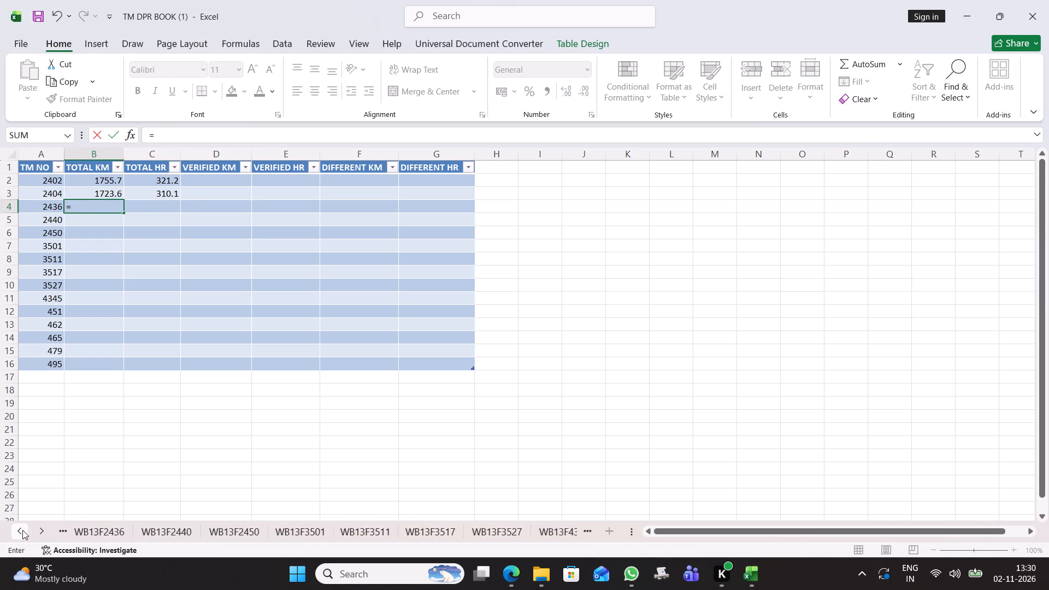
left_click(22, 530)
left_click(250, 535)
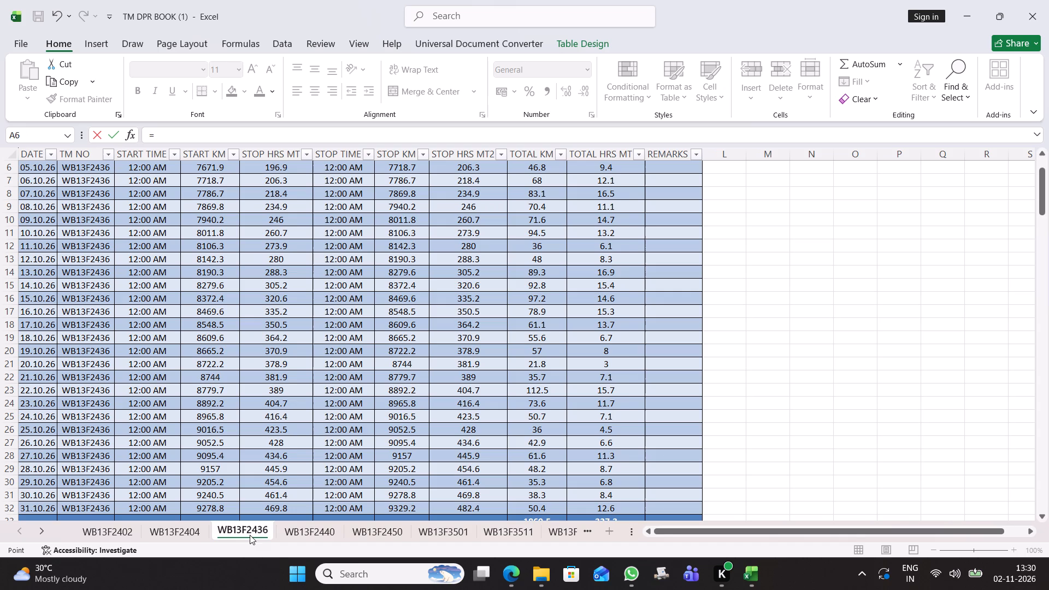
scroll(437, 486, "down", 1)
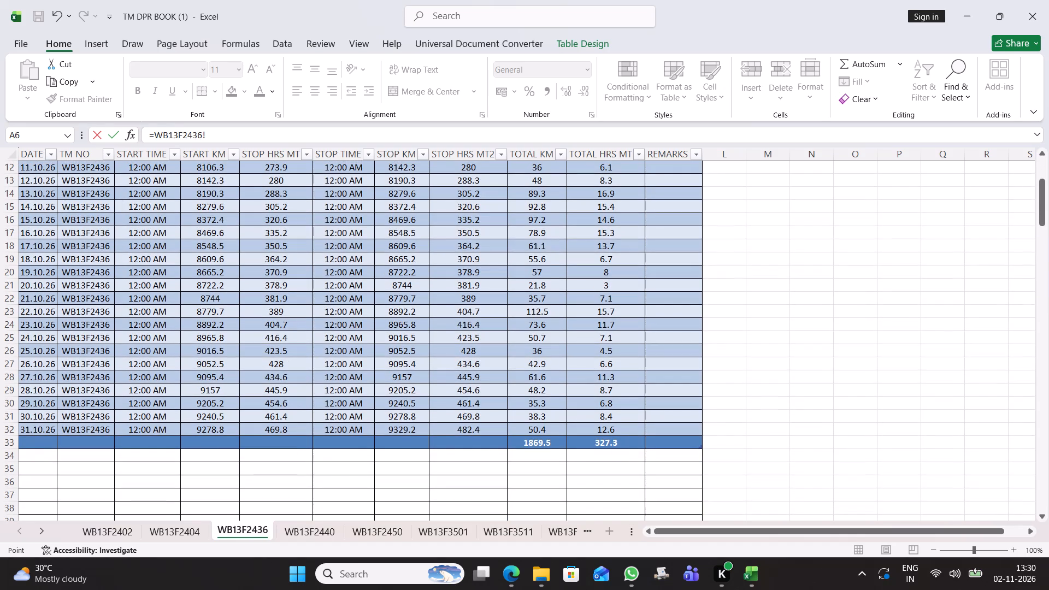
left_click(555, 442)
key("Return")
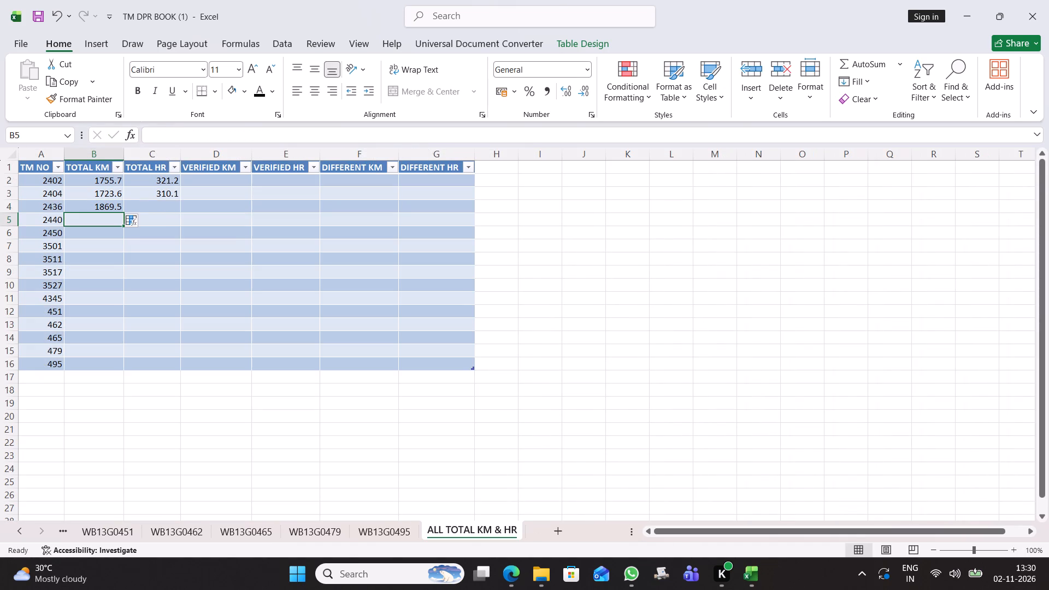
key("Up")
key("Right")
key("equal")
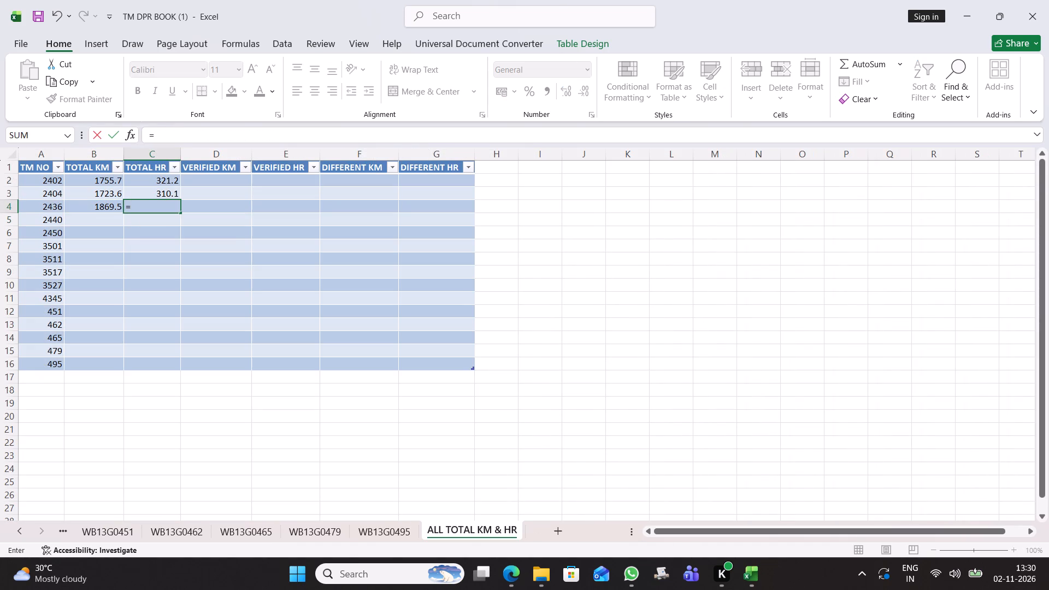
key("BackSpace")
Fill the TOTAL KM formula of TM 2436 across into its TOTAL HR cell C4.
key("Left")
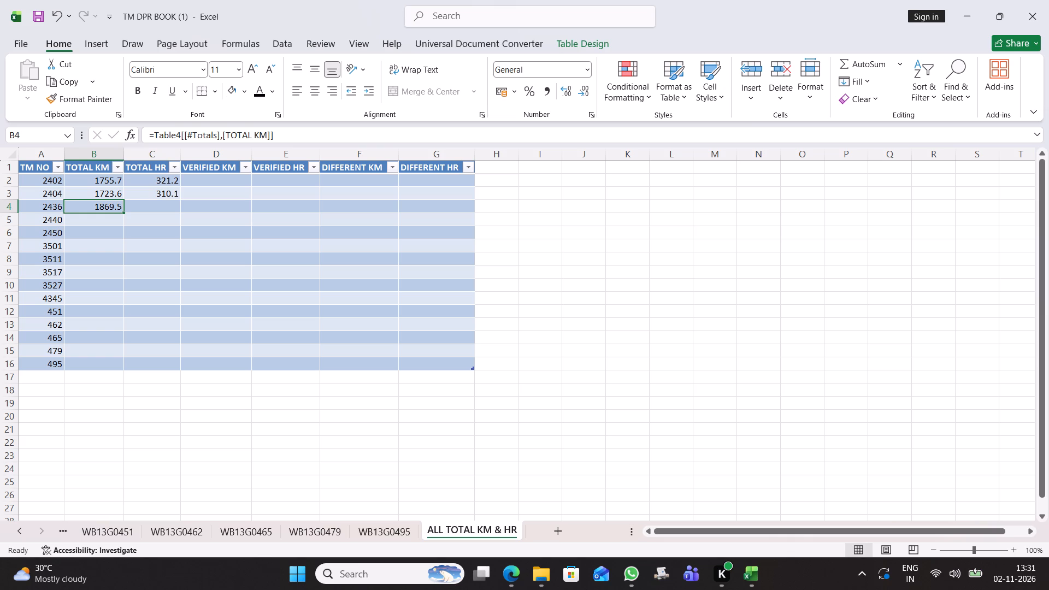
left_click_drag(122, 211, 164, 204)
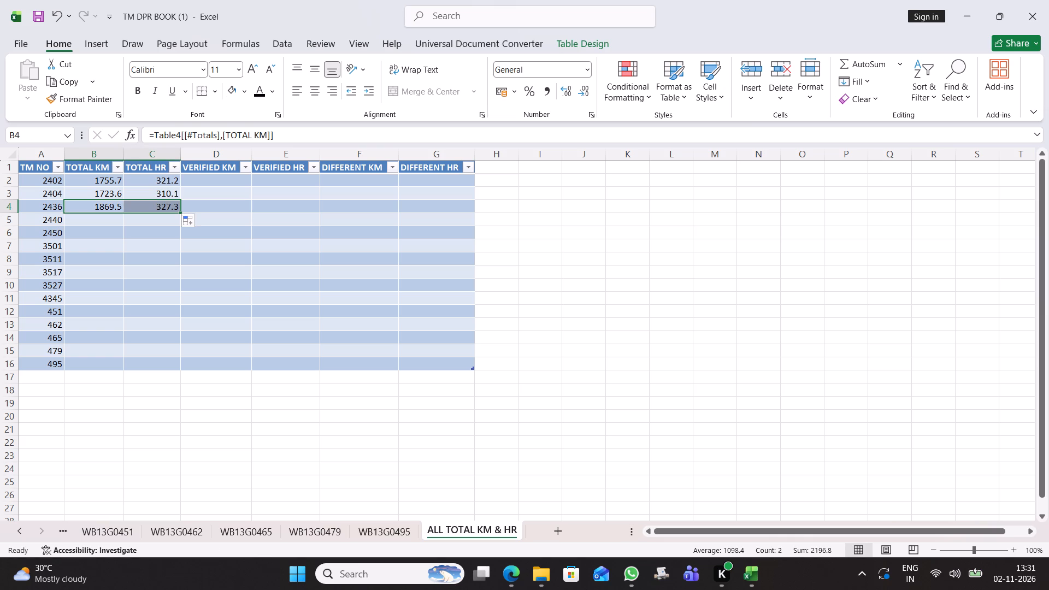
Link the TOTAL KM cell of TM 2440 to the TOTAL KM total in row 33 of sheet WB13F2440.
left_click(103, 218)
key("equal")
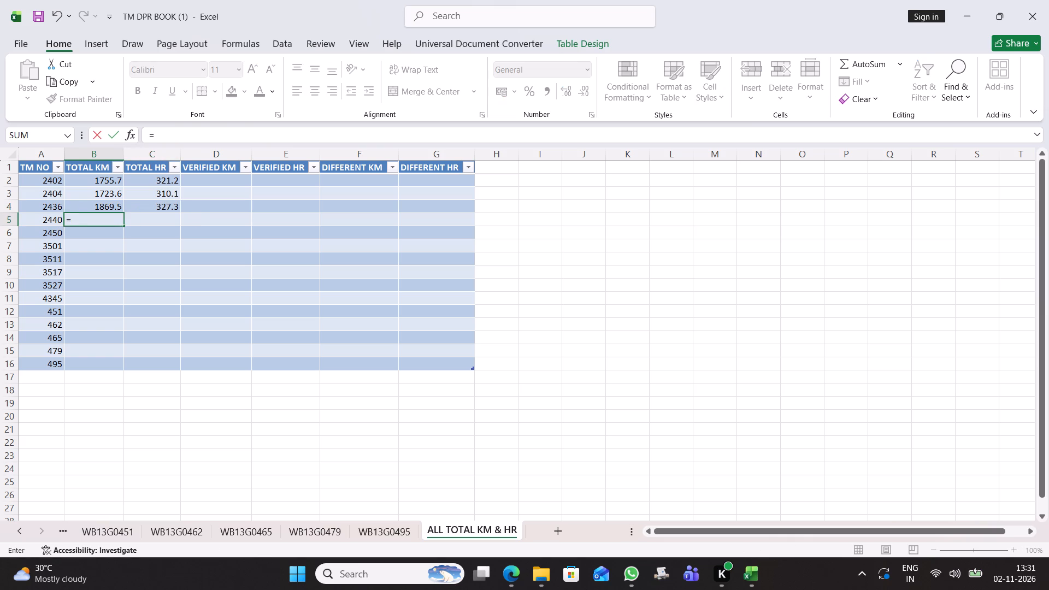
triple_click(18, 529)
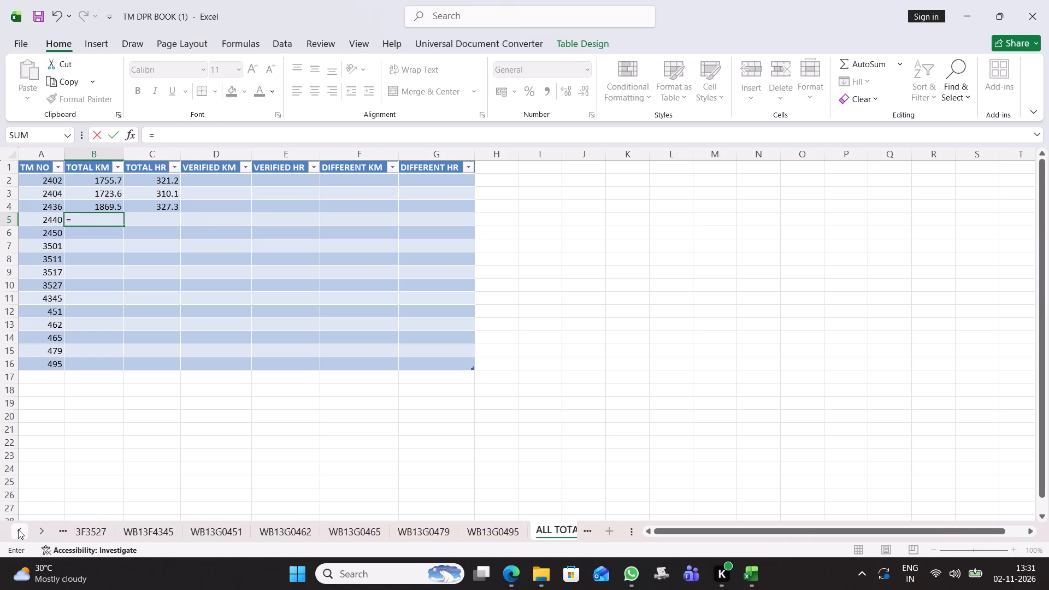
triple_click(18, 529)
triple_click(18, 529)
left_click(18, 529)
left_click(18, 529)
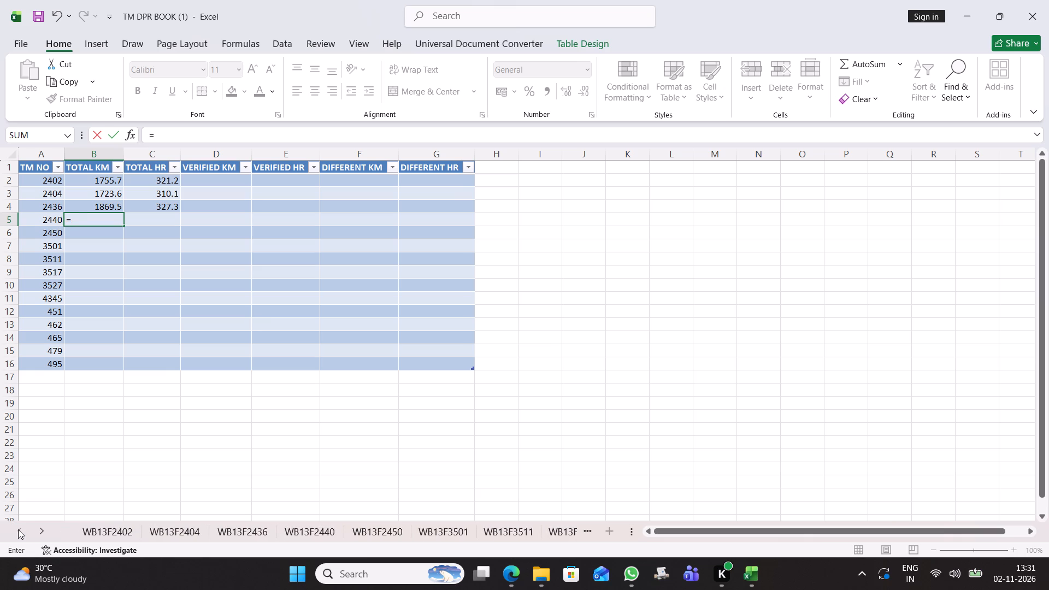
left_click(328, 534)
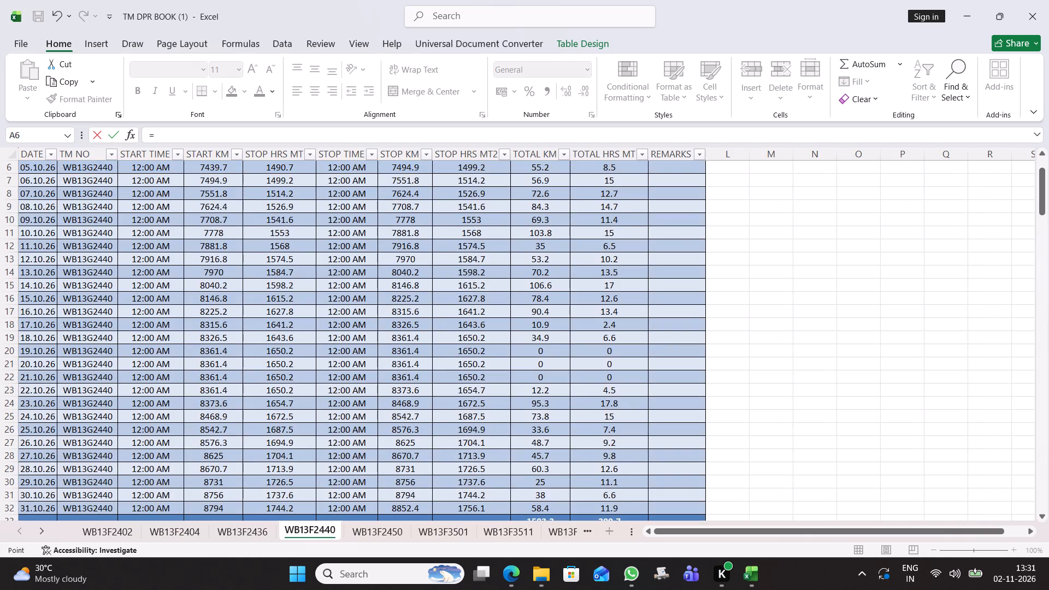
scroll(493, 475, "down", 1)
left_click(522, 456)
key("Return")
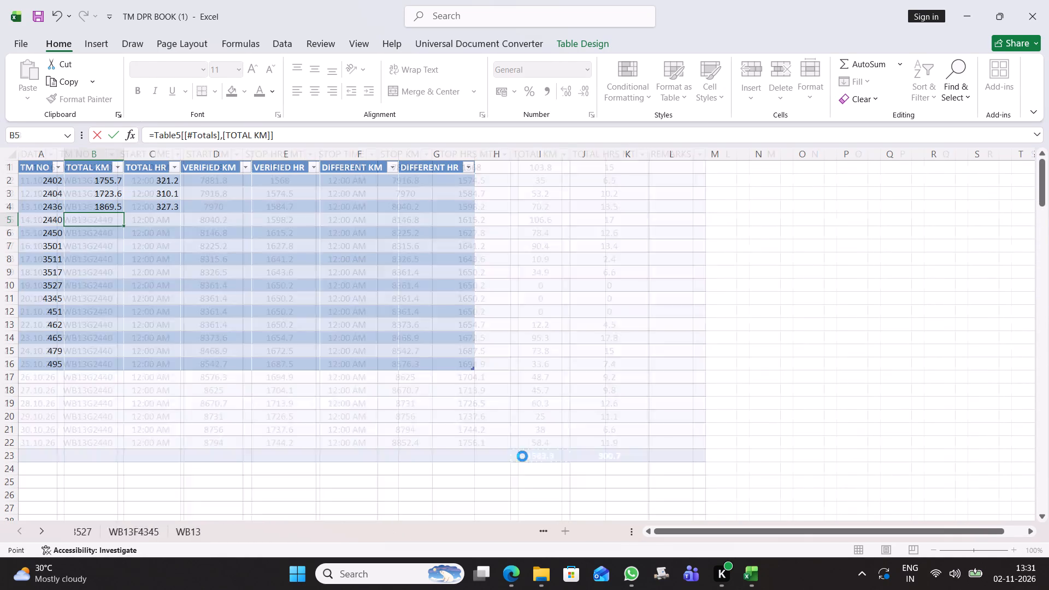
Link the TOTAL HR cell of TM 2440 to the TOTAL HRS MT total in row 33 of sheet WB13F2440.
key("Up")
key("Right")
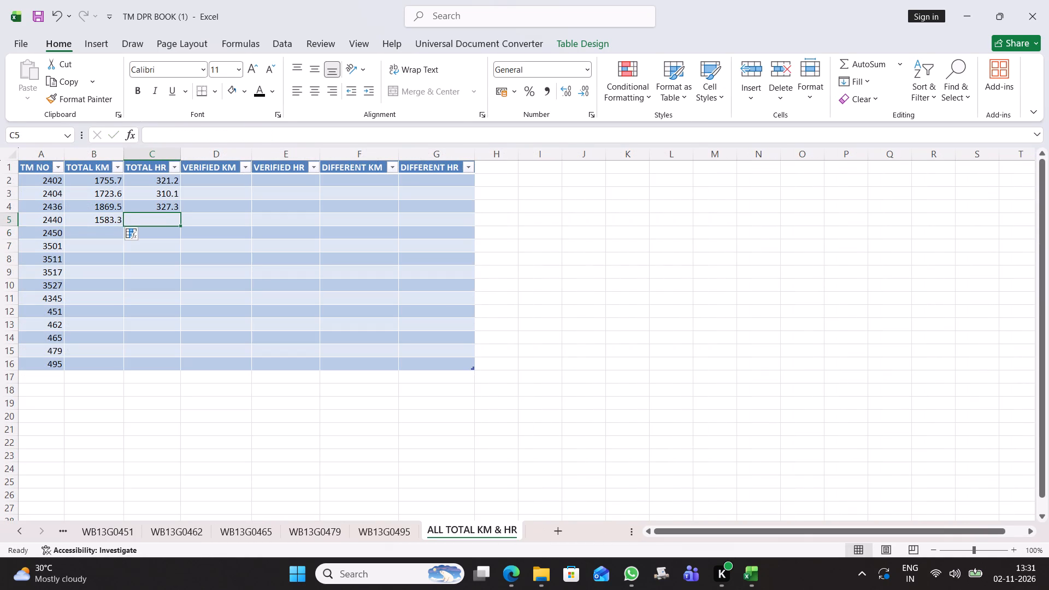
key("equal")
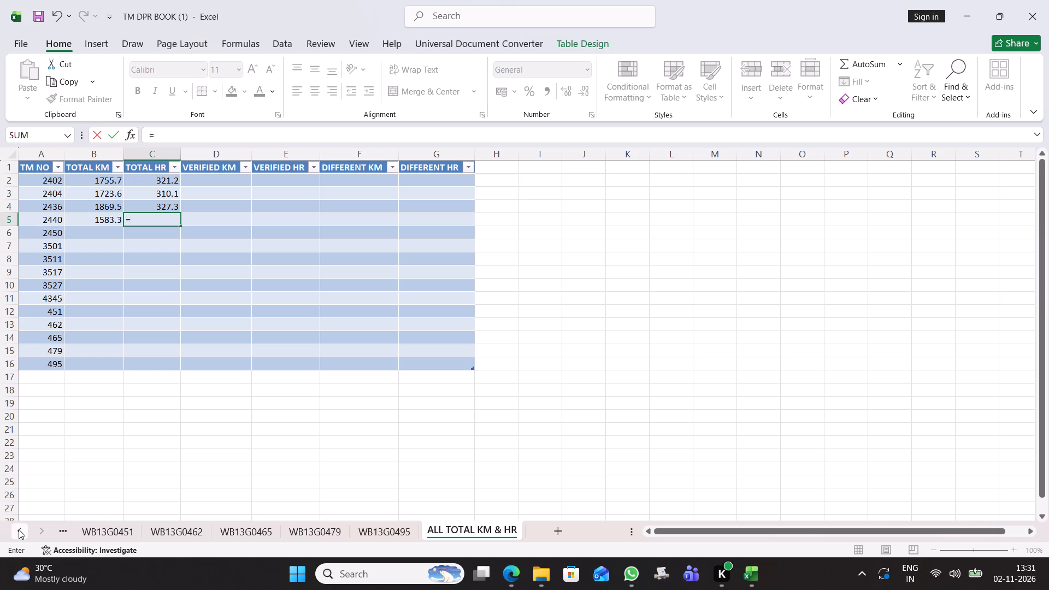
triple_click(19, 529)
left_click(19, 529)
double_click(19, 529)
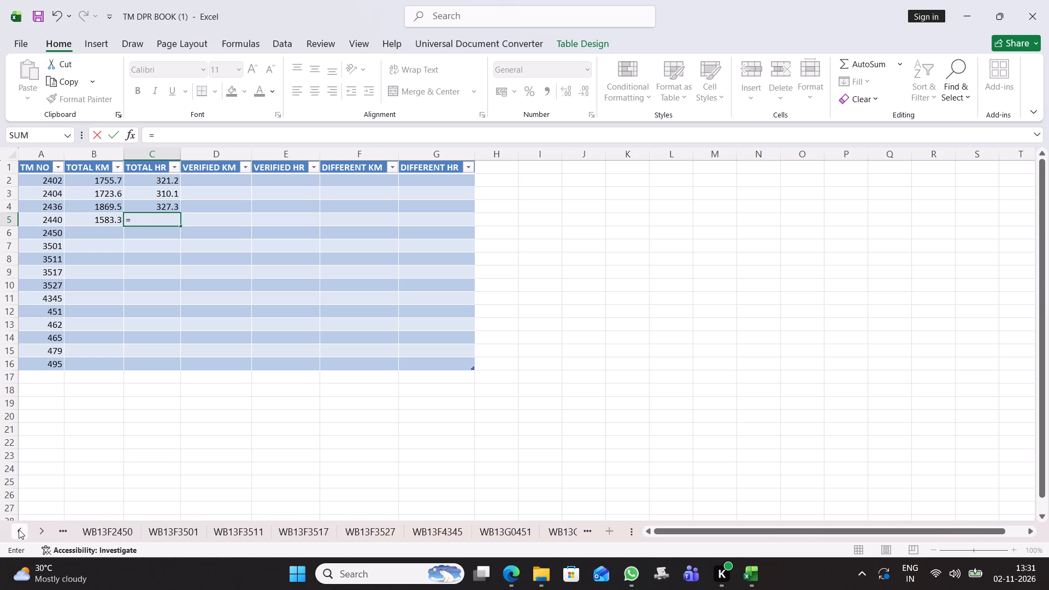
double_click(19, 529)
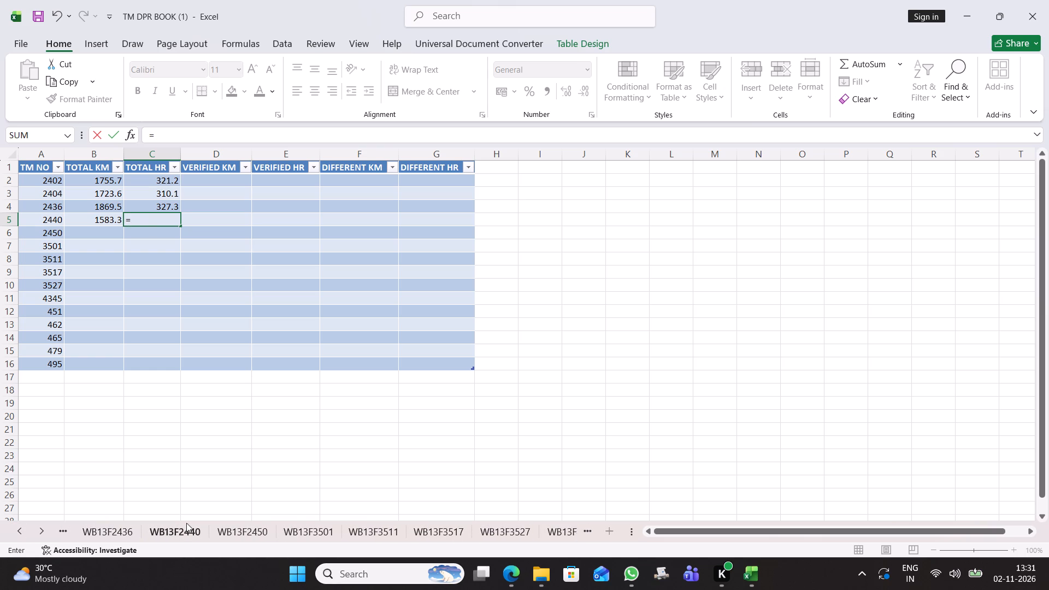
left_click(180, 536)
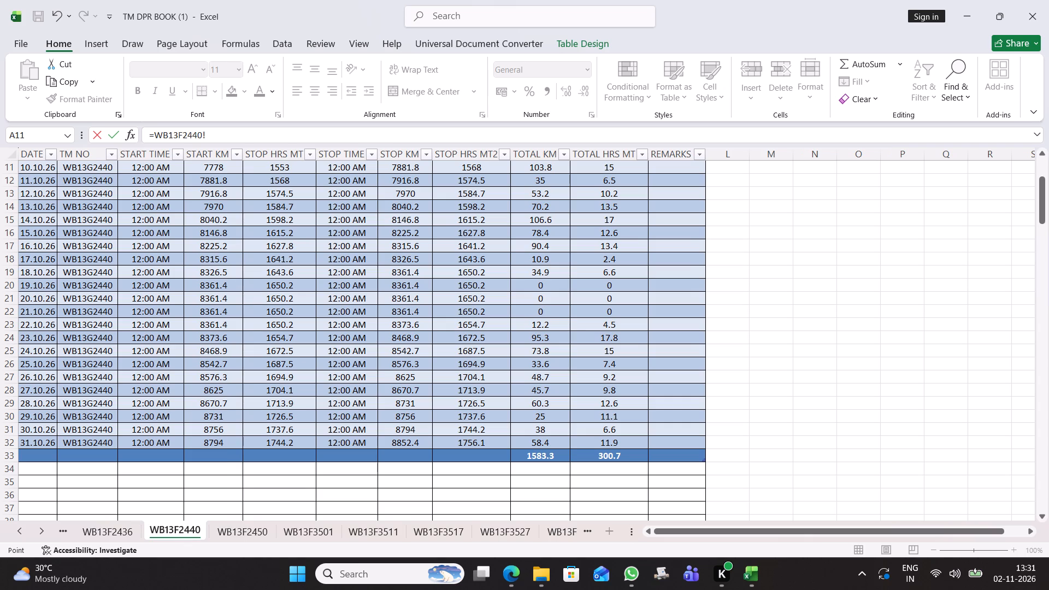
left_click(594, 457)
key("Return")
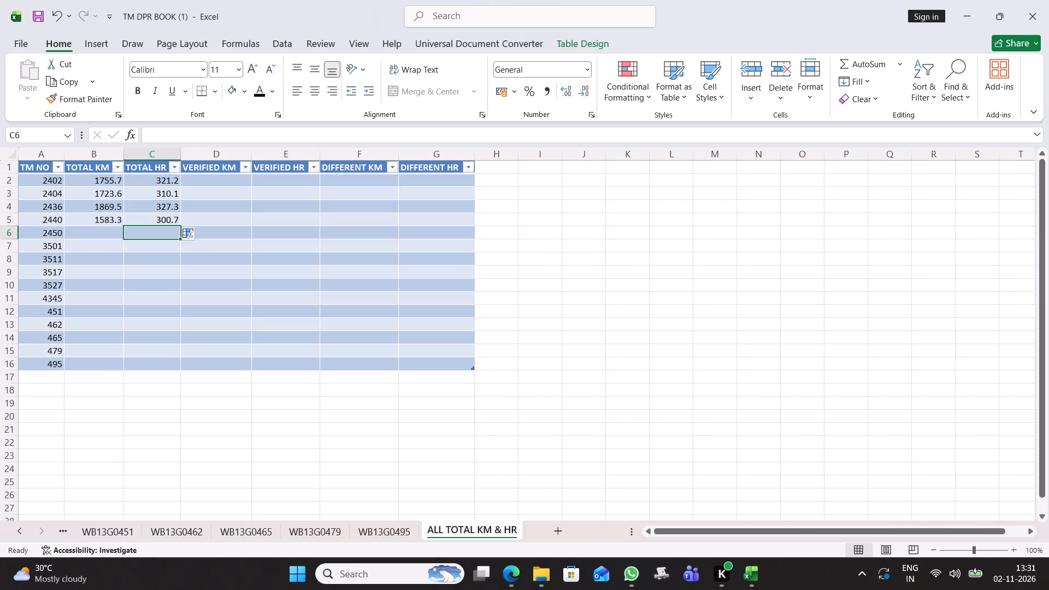
Link the TOTAL KM cell of TM 2450 to the TOTAL KM total in row 33 of sheet WB13F2450.
key("Left")
key("equal")
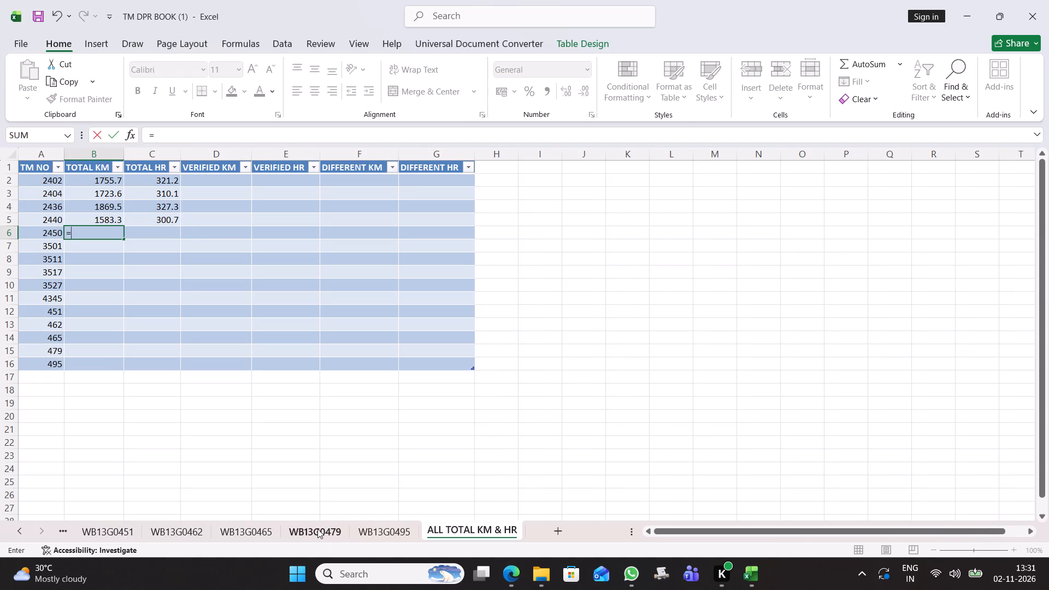
triple_click(24, 532)
triple_click(24, 532)
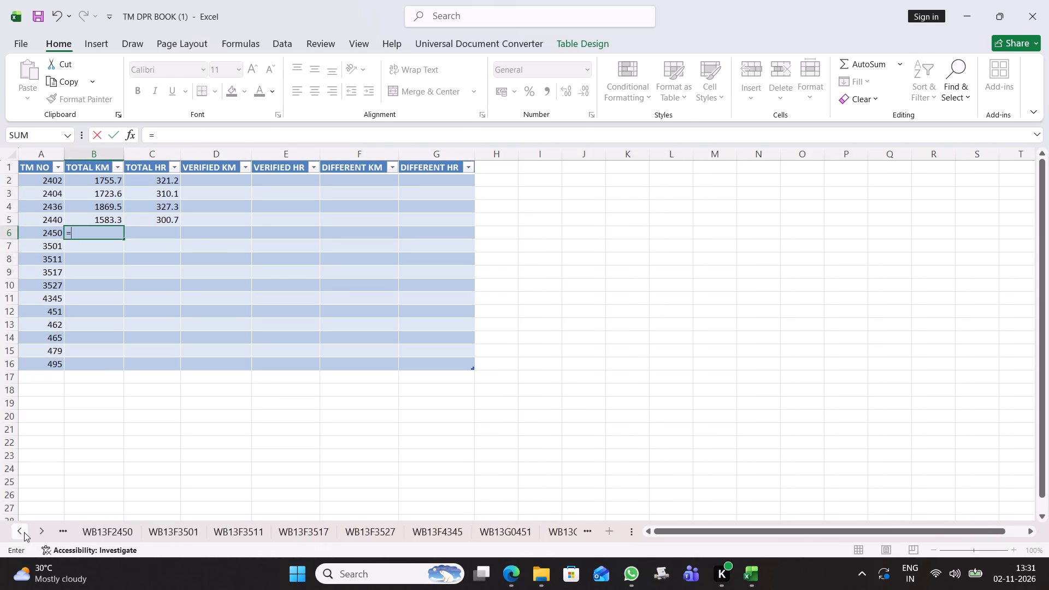
left_click(104, 527)
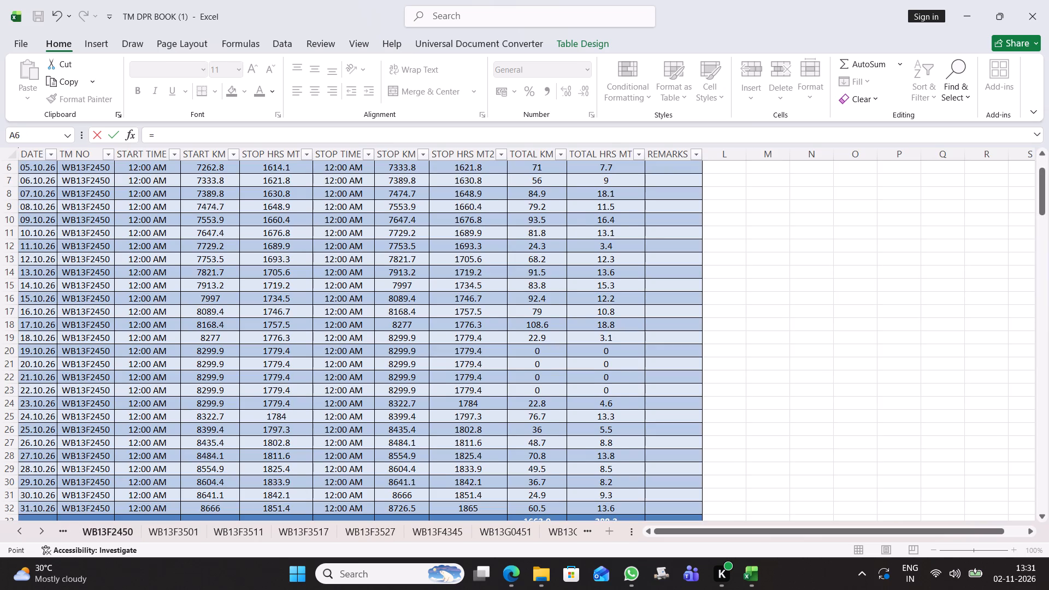
scroll(516, 473, "down", 1)
left_click(547, 496)
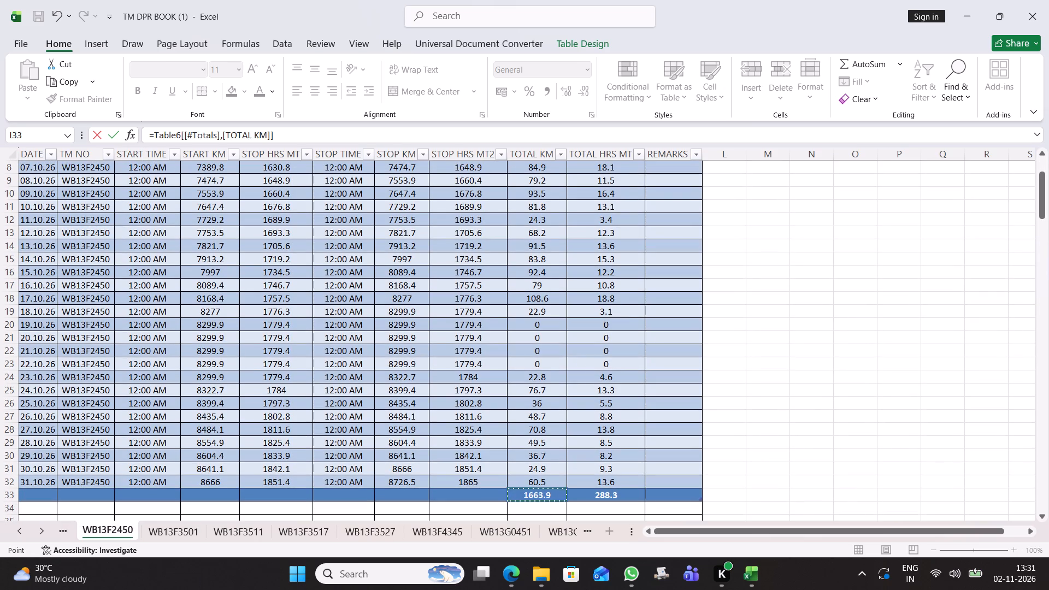
key("Return")
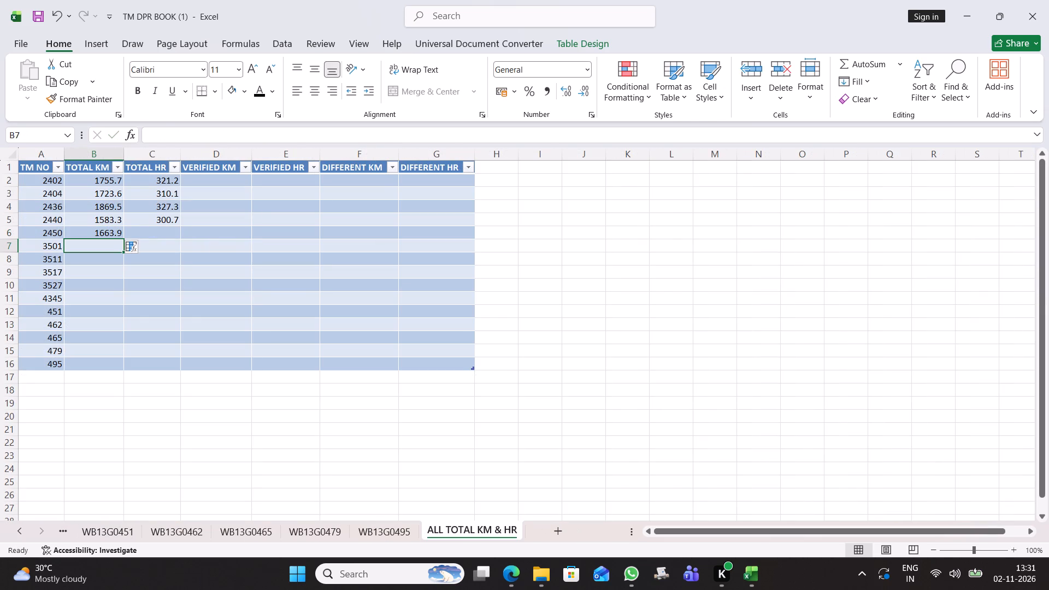
Link the TOTAL KM cell of TM 3501 to the TOTAL KM total in row 33 of sheet WB13F3501.
key("equal")
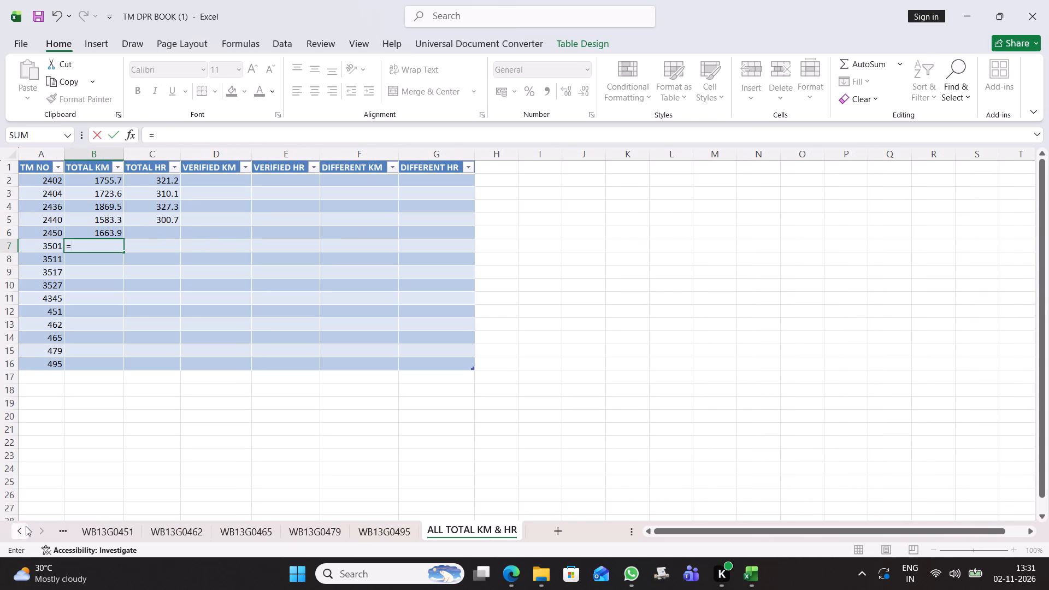
double_click(26, 526)
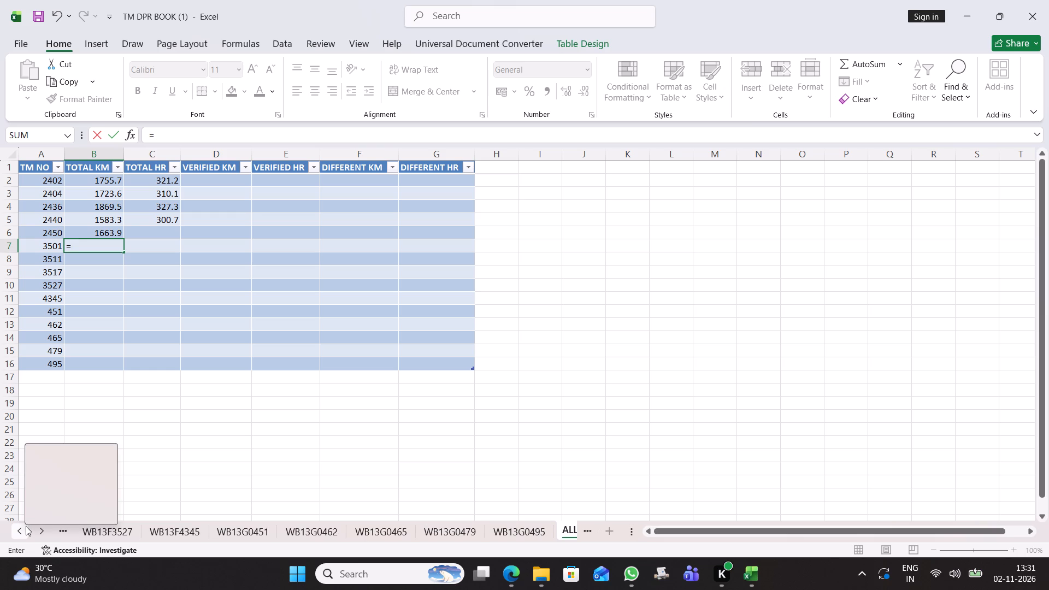
left_click(26, 526)
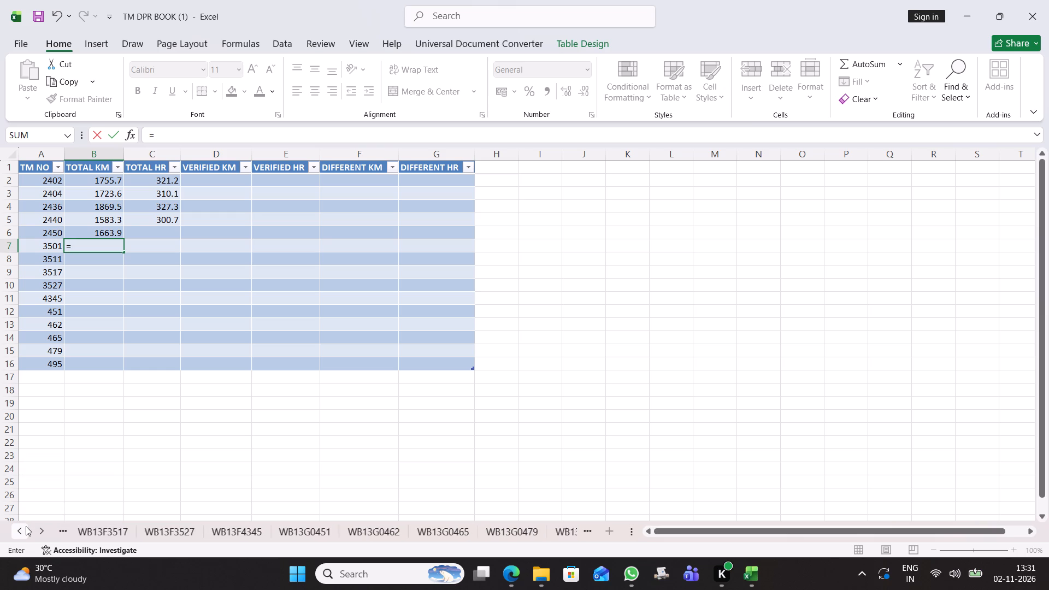
left_click(26, 526)
left_click(26, 526)
left_click(97, 525)
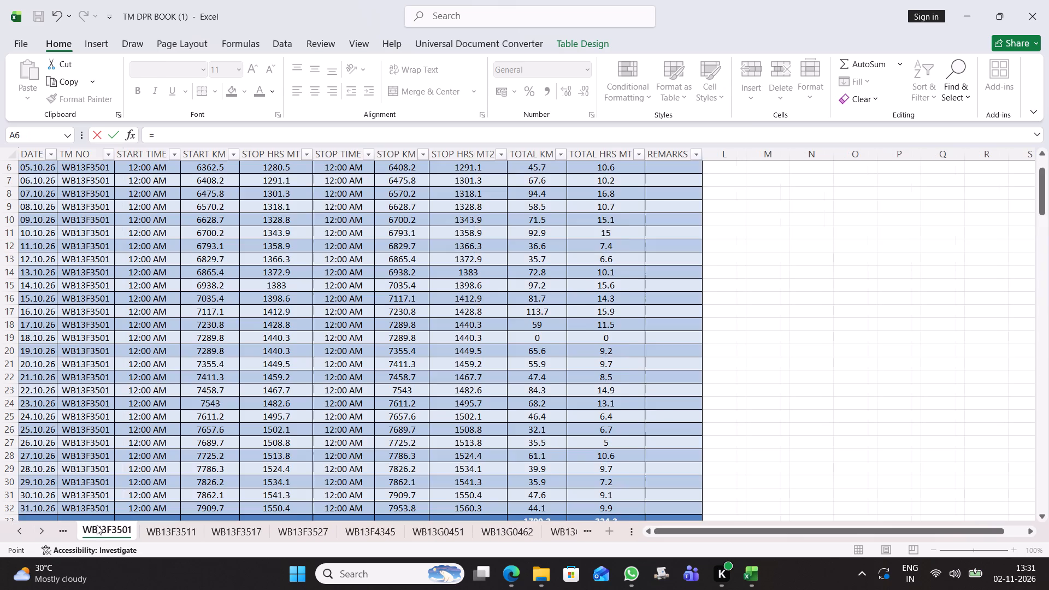
scroll(429, 470, "down", 1)
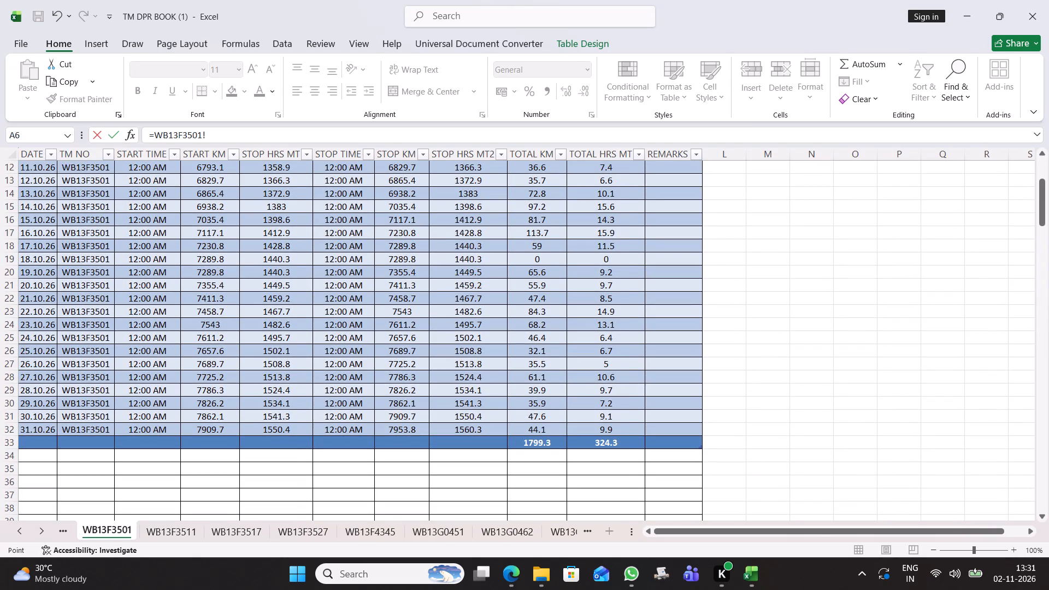
left_click(558, 440)
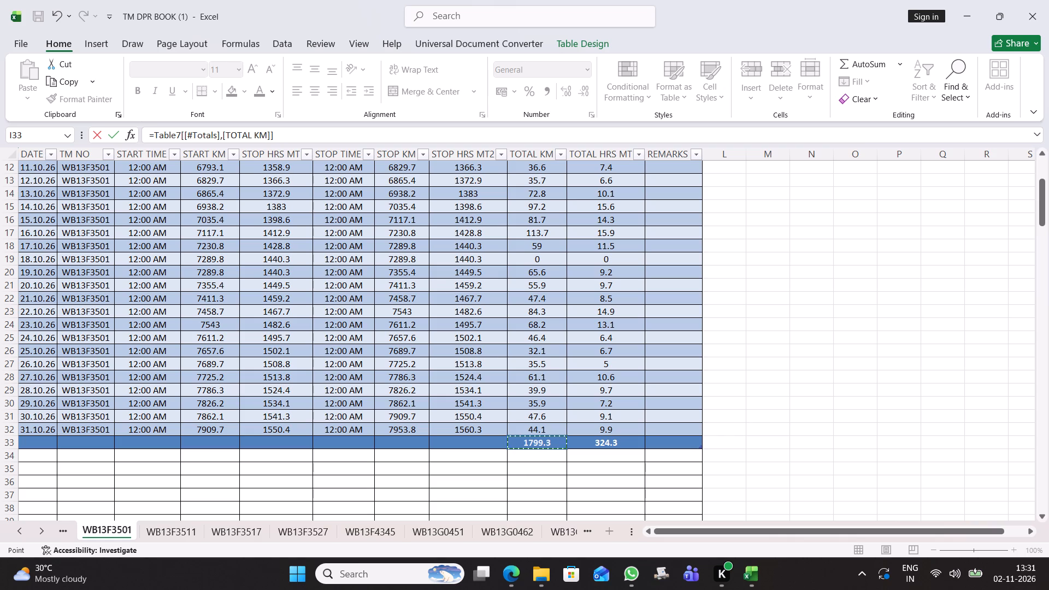
key("Return")
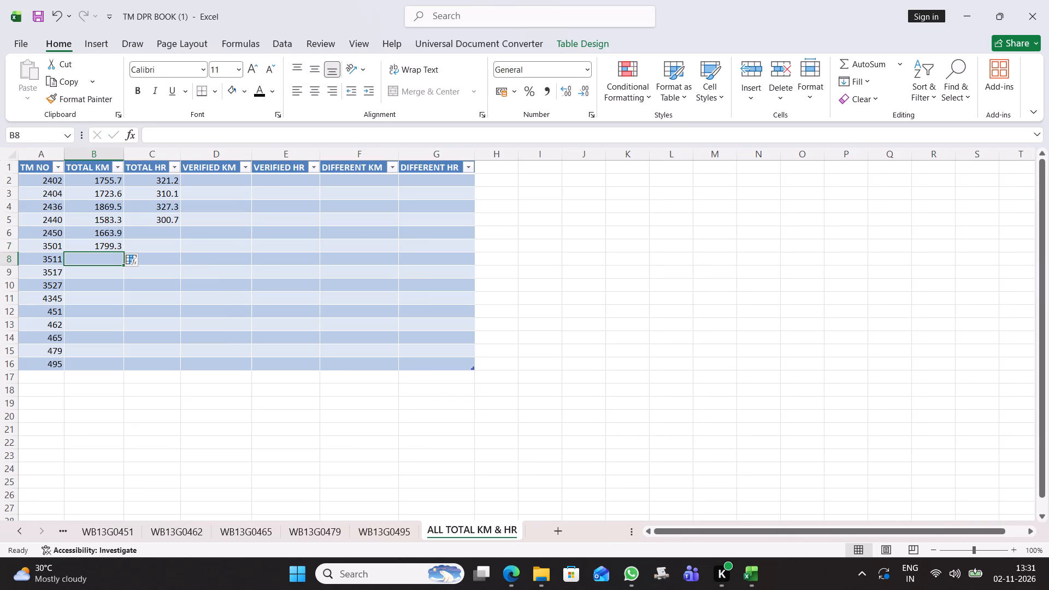
Link the TOTAL KM cell of TM 3511 to the TOTAL KM total in row 33 of sheet WB13F3511.
key("equal")
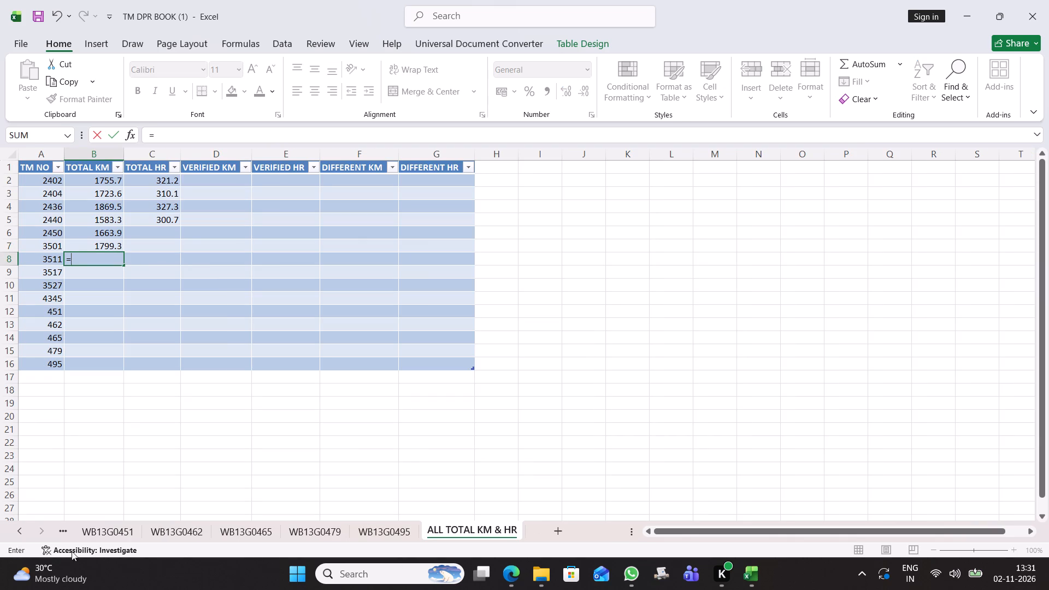
triple_click(11, 532)
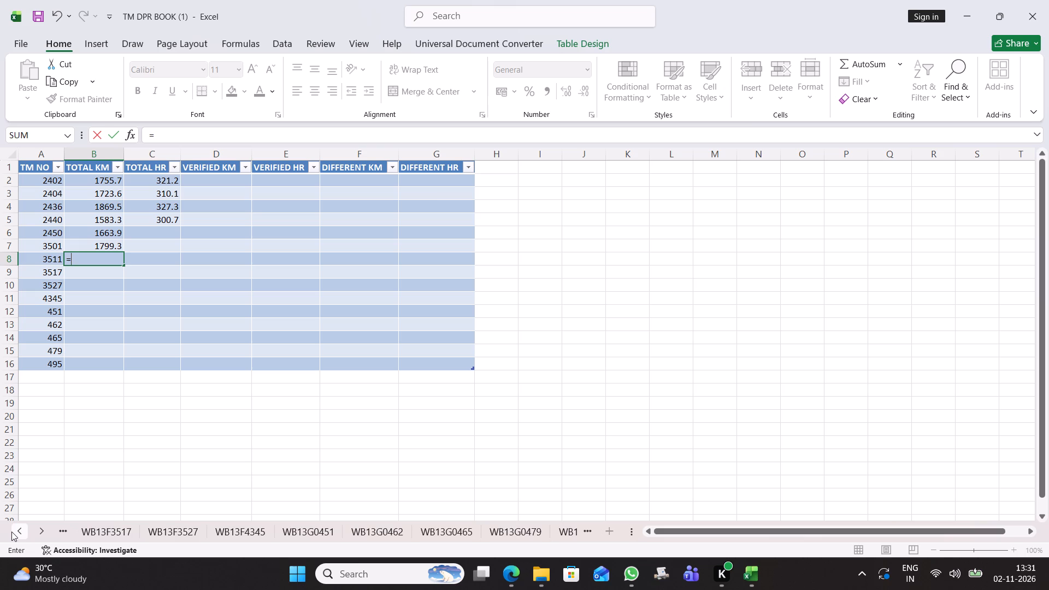
left_click(11, 532)
left_click(111, 529)
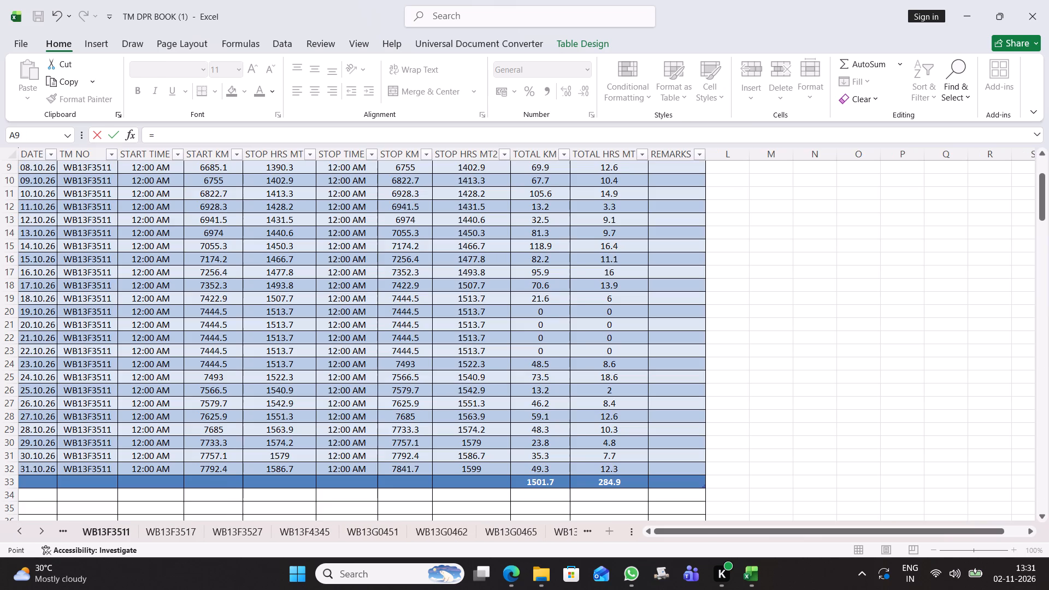
left_click(562, 481)
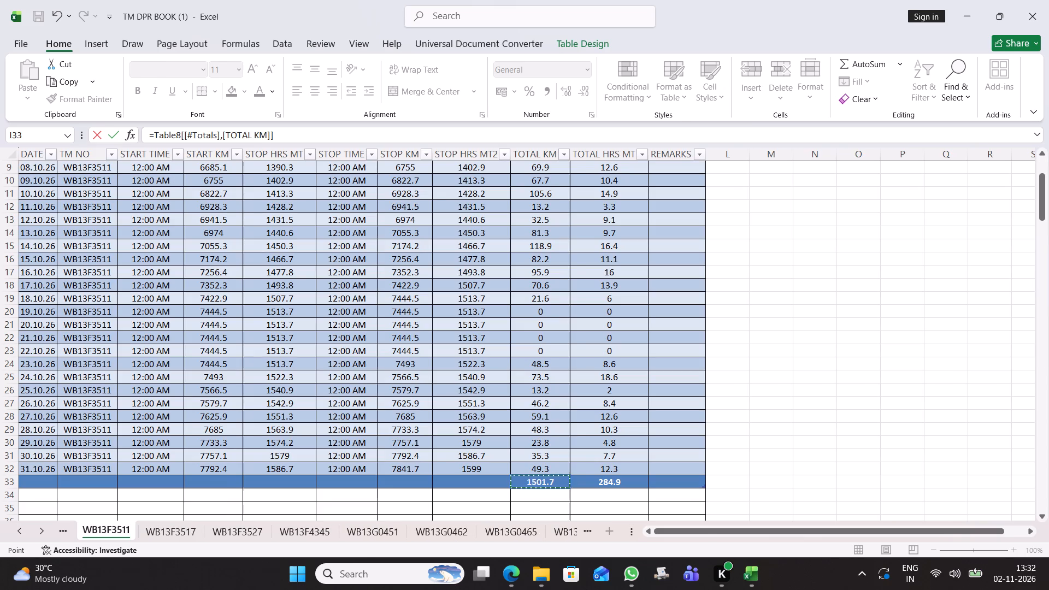
key("Return")
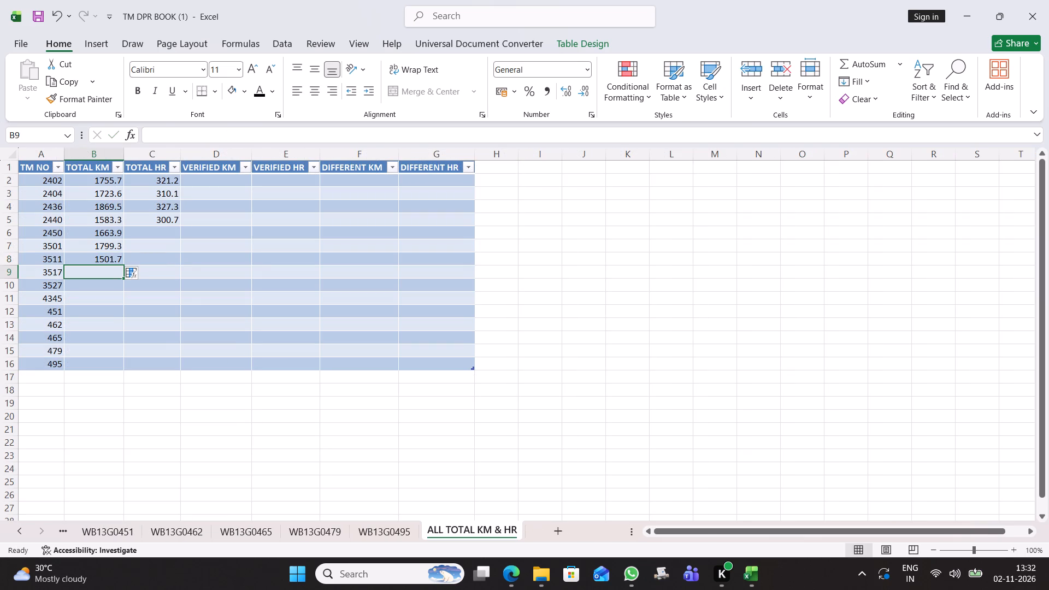
Link the TOTAL KM cell of TM 3517 to the TOTAL KM total in row 33 of sheet WB13F3517.
key("equal")
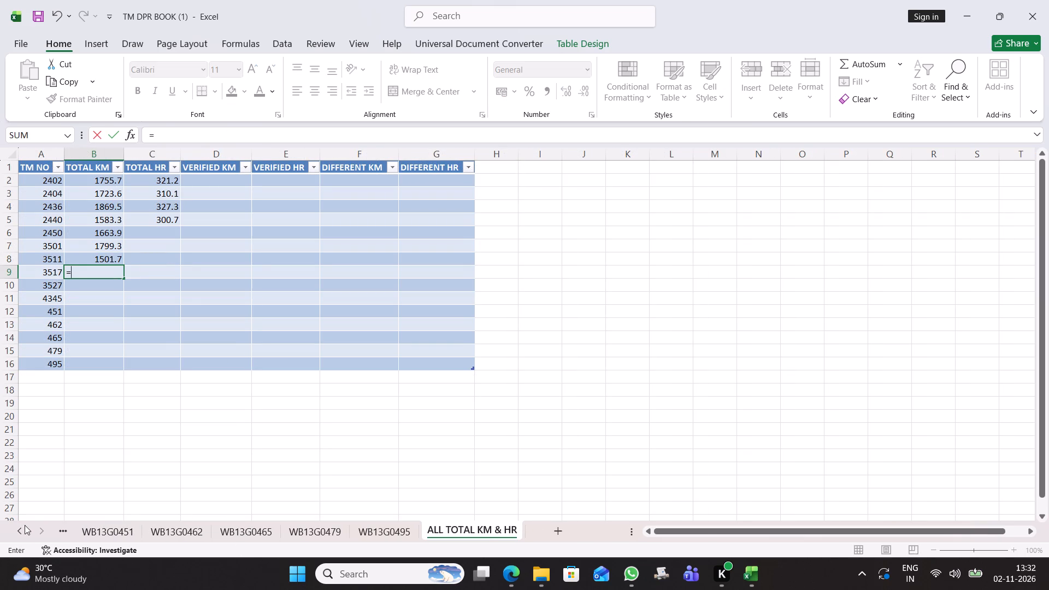
triple_click(26, 525)
double_click(26, 525)
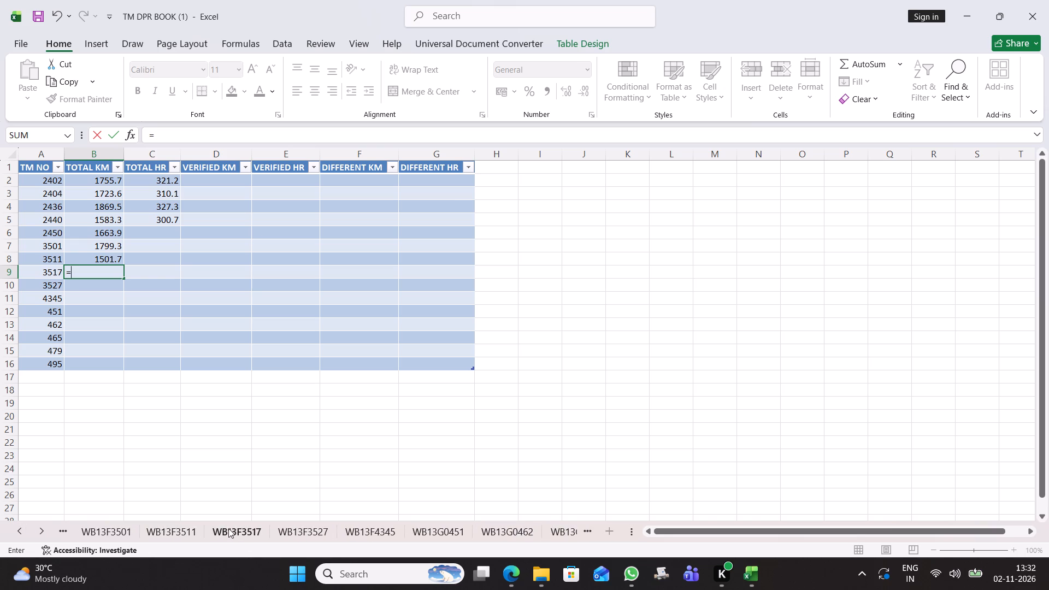
left_click(232, 528)
scroll(378, 486, "down", 1)
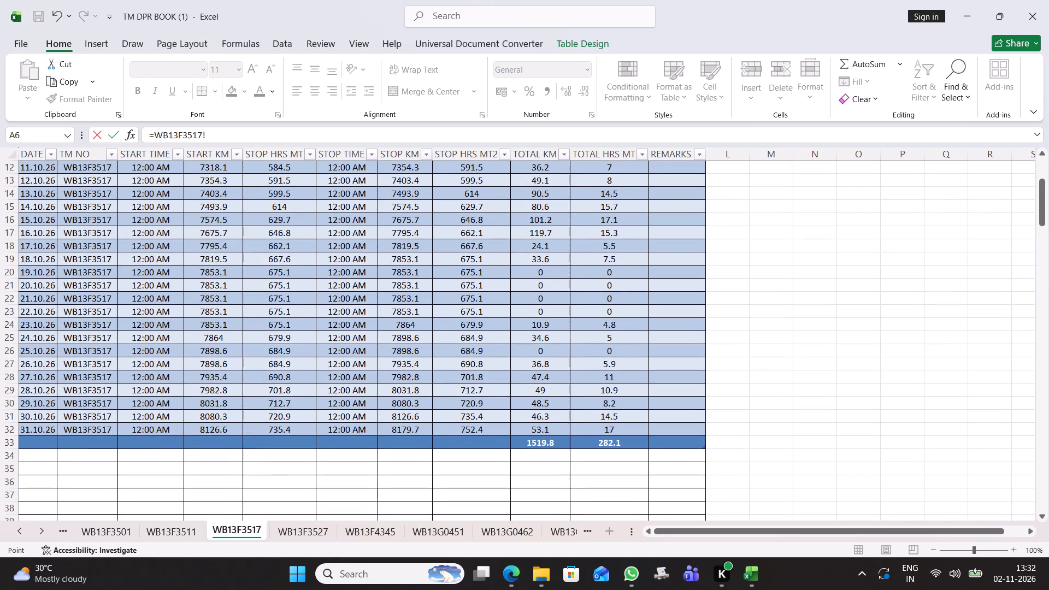
left_click(526, 441)
key("Return")
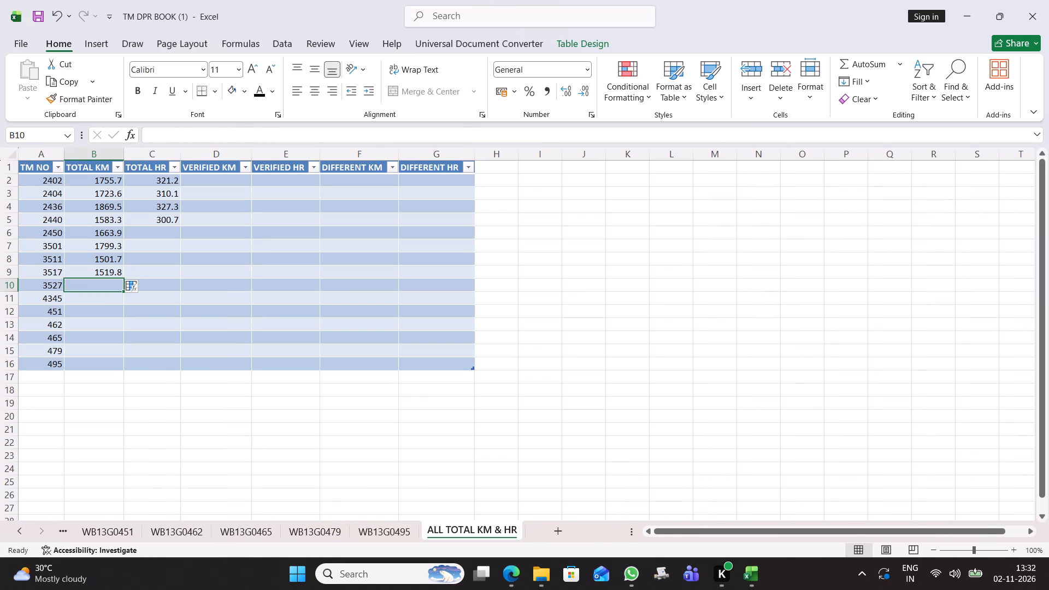
Link the TOTAL KM cell of TM 3527 to the TOTAL KM total in row 33 of sheet WB13F3527.
key("equal")
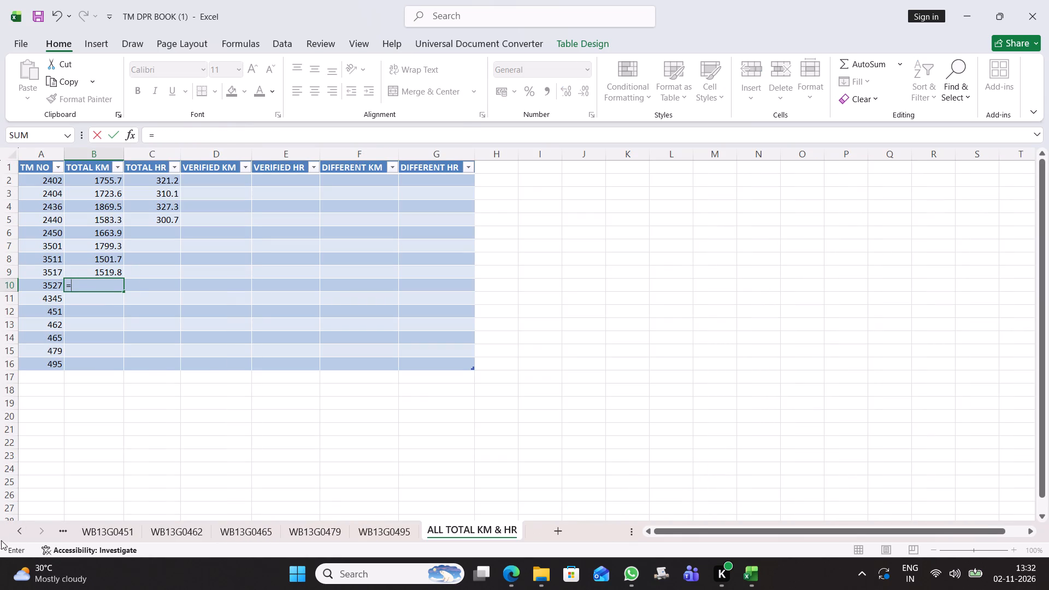
triple_click(15, 534)
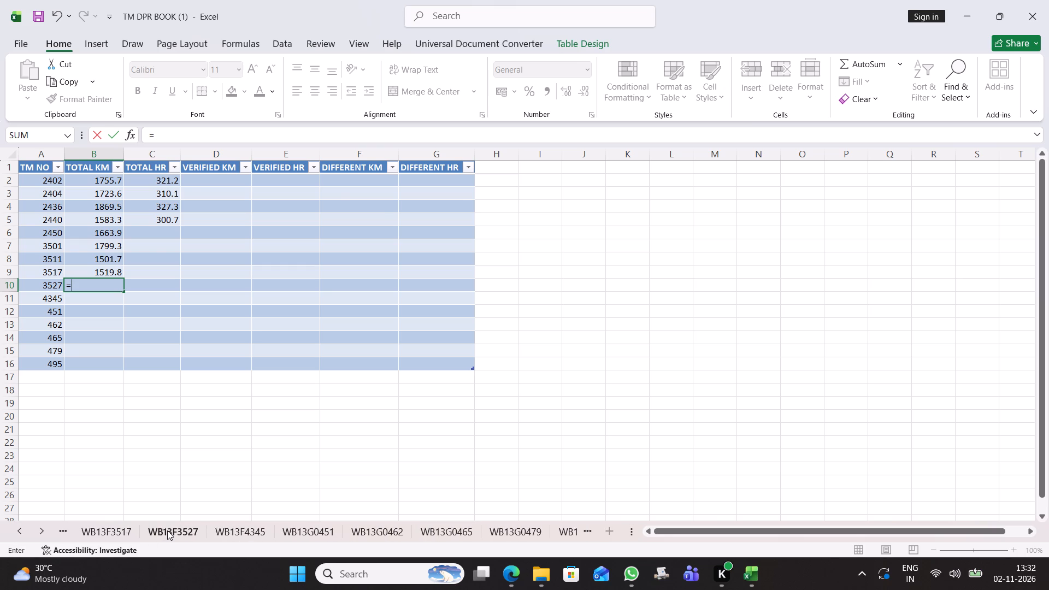
left_click(167, 530)
scroll(437, 492, "down", 1)
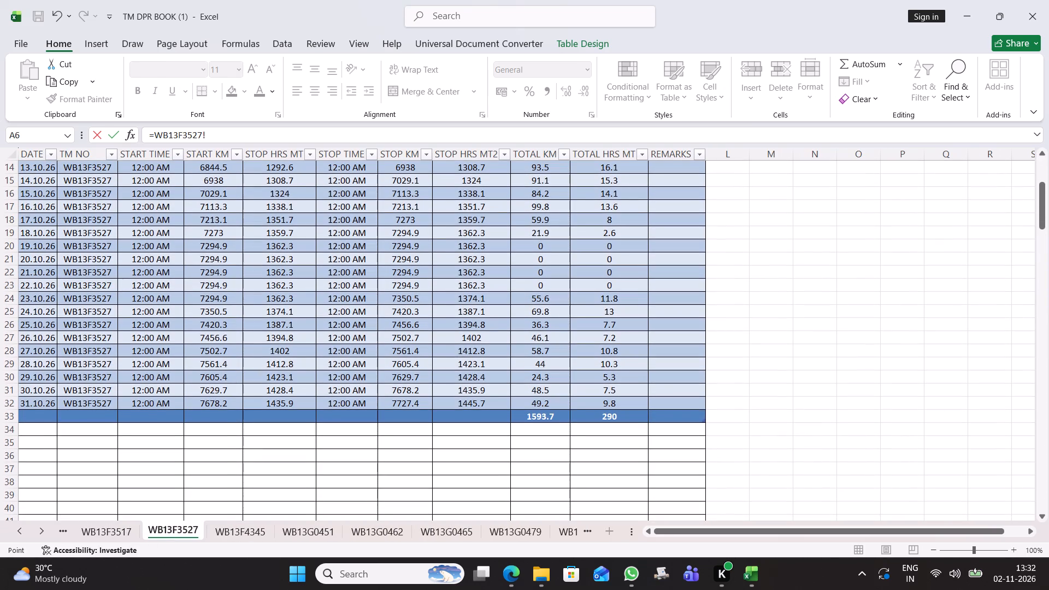
left_click(538, 415)
key("Return")
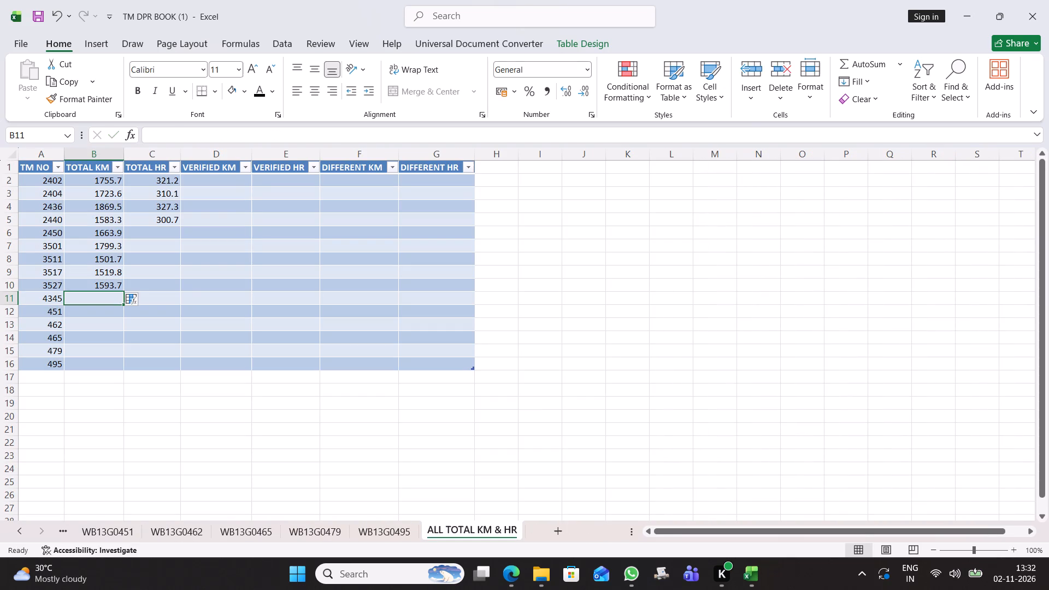
Link the TOTAL KM cell of TM 4345 to the TOTAL KM total in row 33 of sheet WB13F4345.
key("equal")
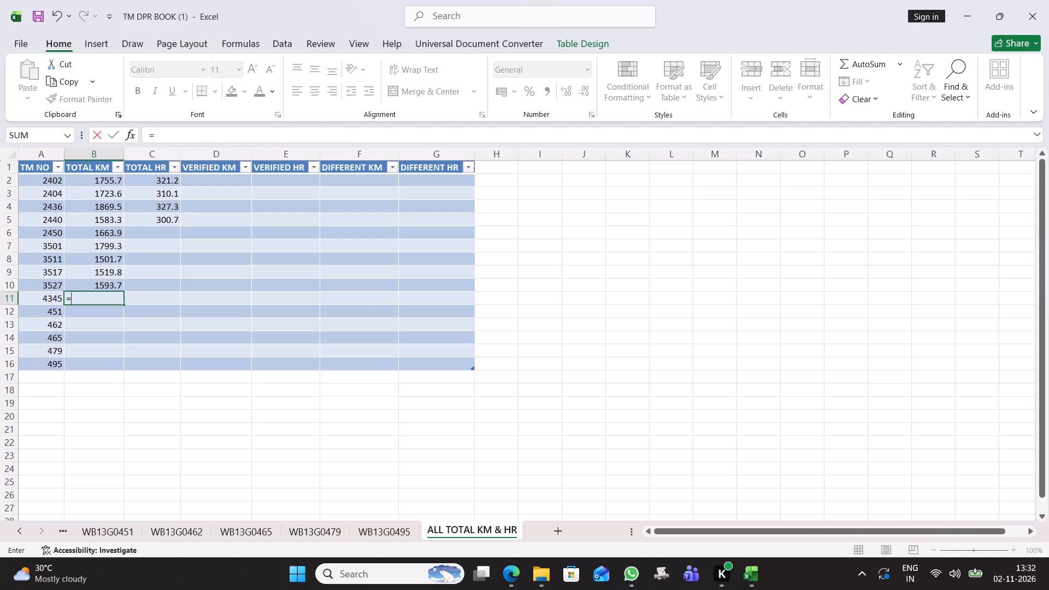
triple_click(28, 527)
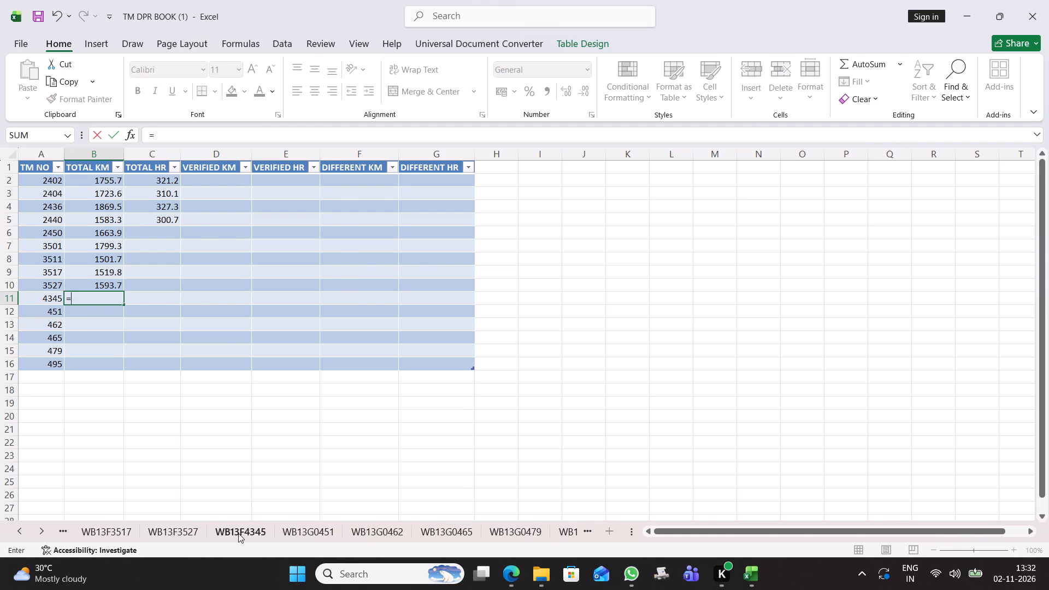
left_click(238, 533)
scroll(449, 461, "down", 1)
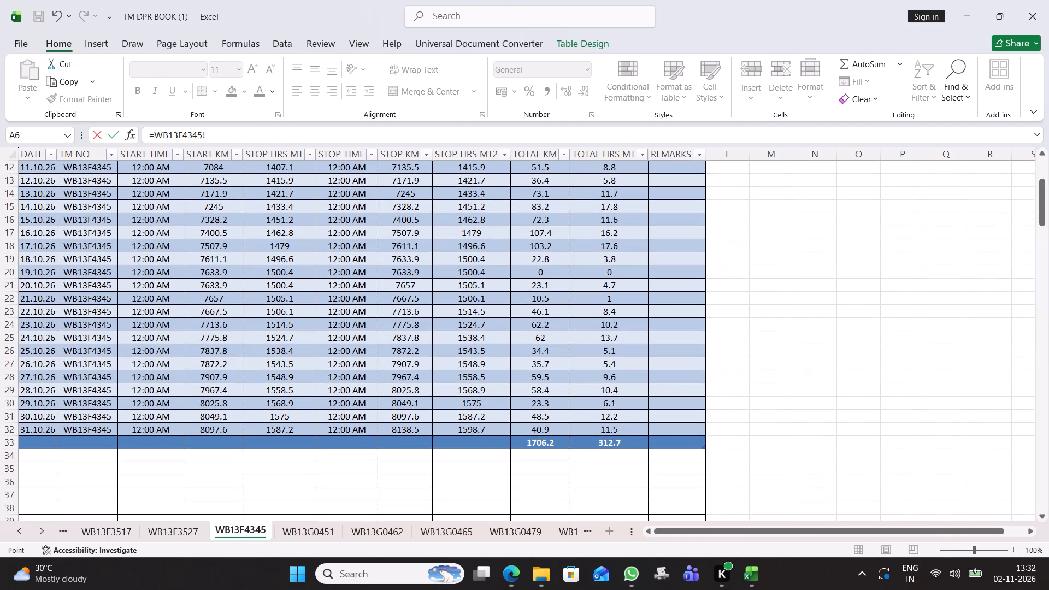
left_click(519, 444)
key("Return")
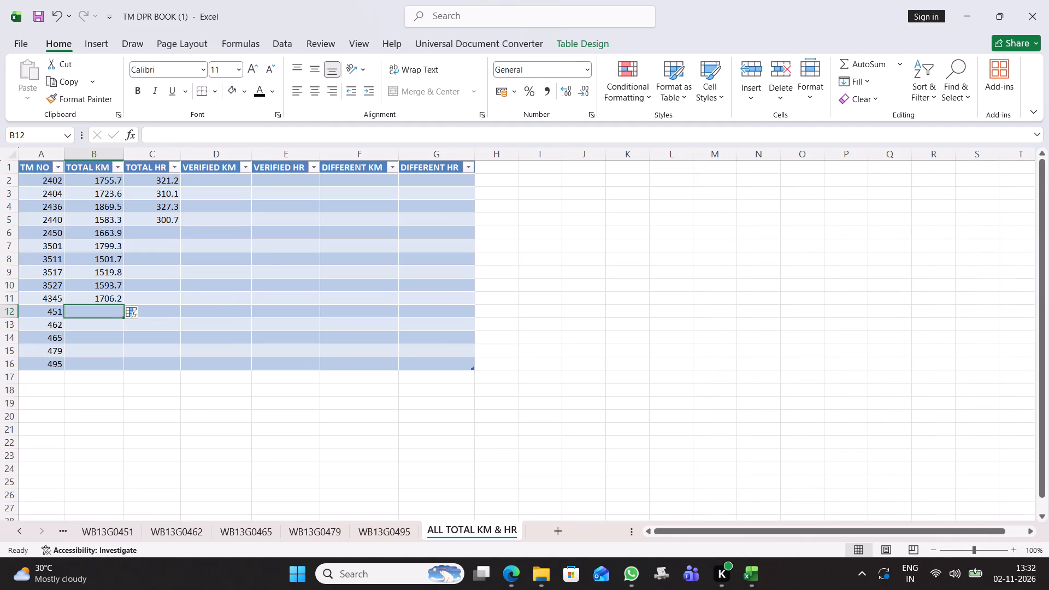
Link the TOTAL KM cell of TM 451 to the TOTAL KM total in row 33 of sheet WB13G0451.
key("equal")
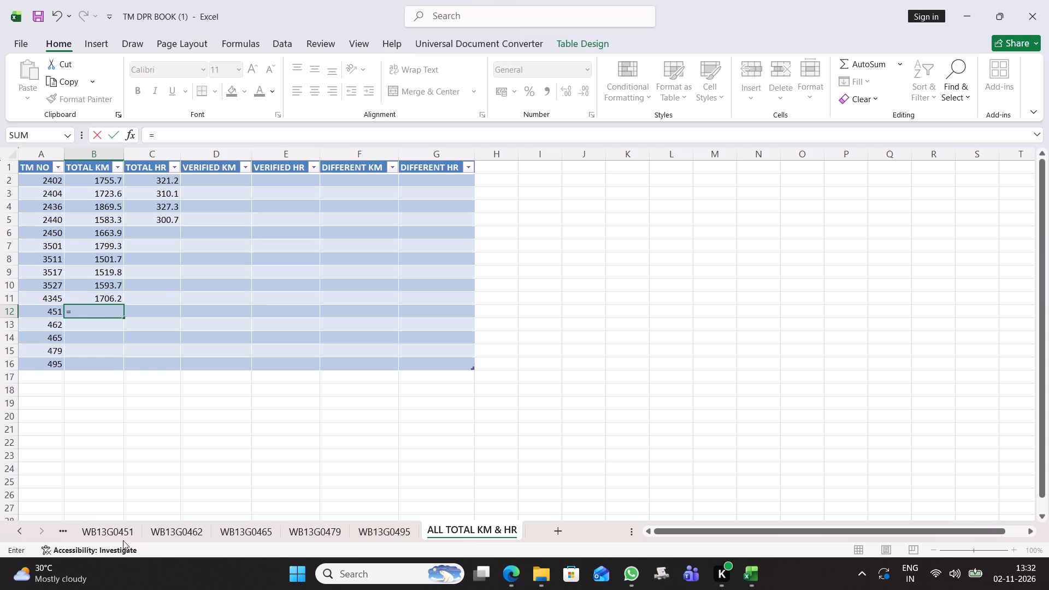
left_click(111, 538)
left_click(544, 456)
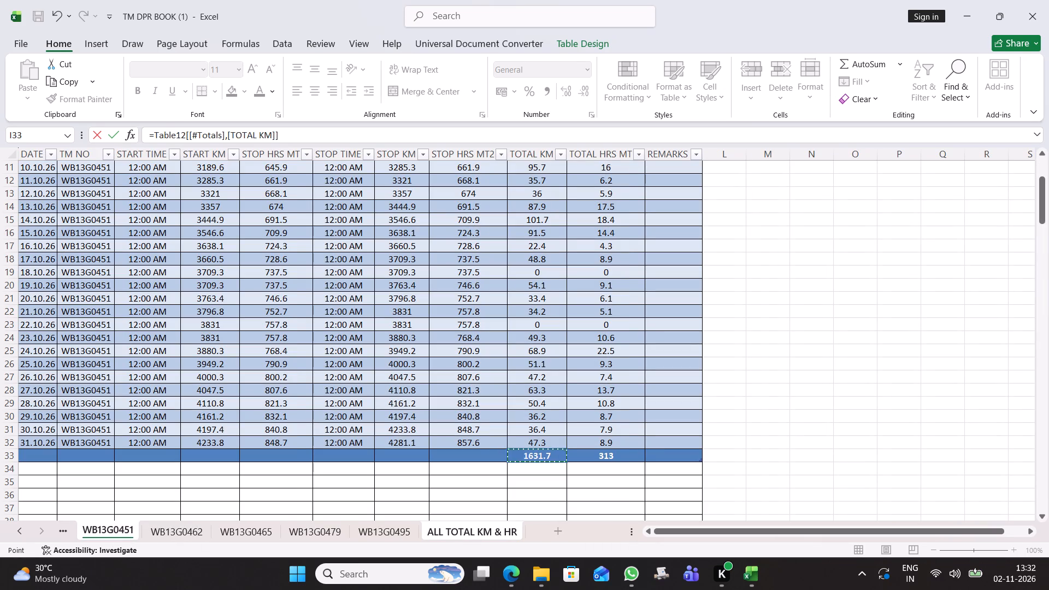
key("Return")
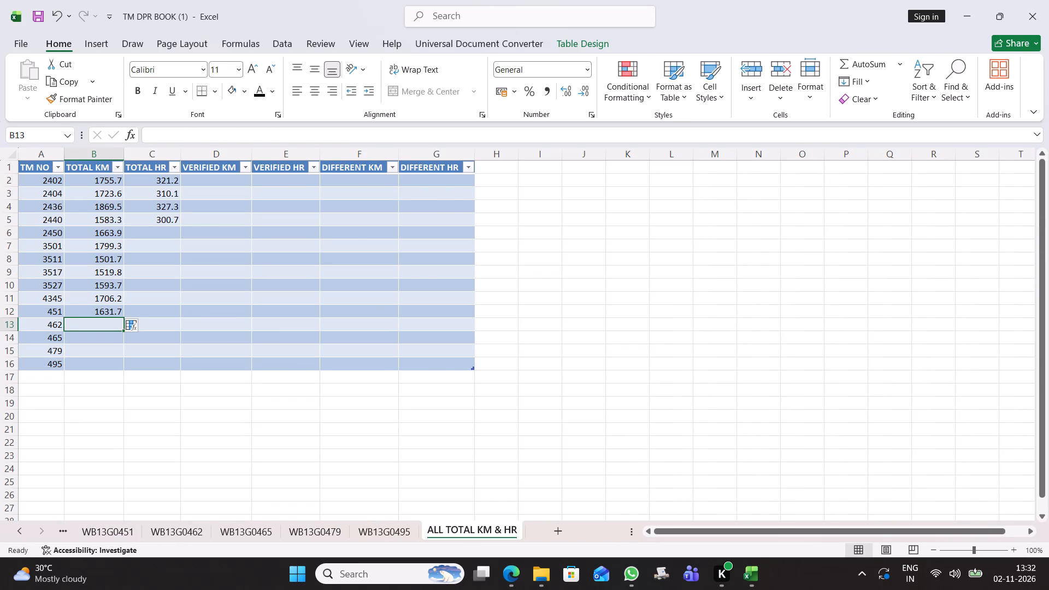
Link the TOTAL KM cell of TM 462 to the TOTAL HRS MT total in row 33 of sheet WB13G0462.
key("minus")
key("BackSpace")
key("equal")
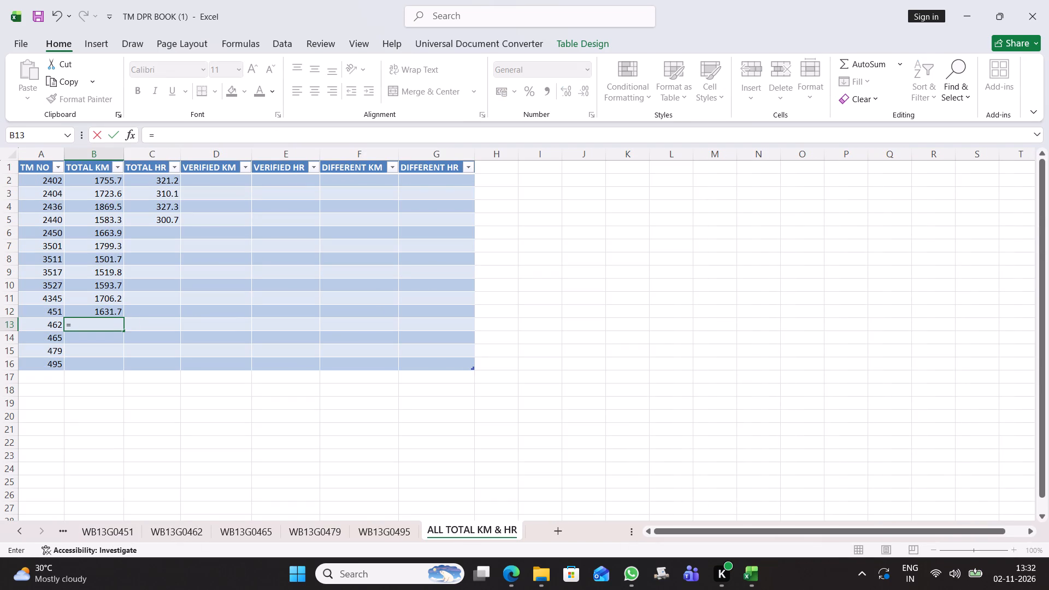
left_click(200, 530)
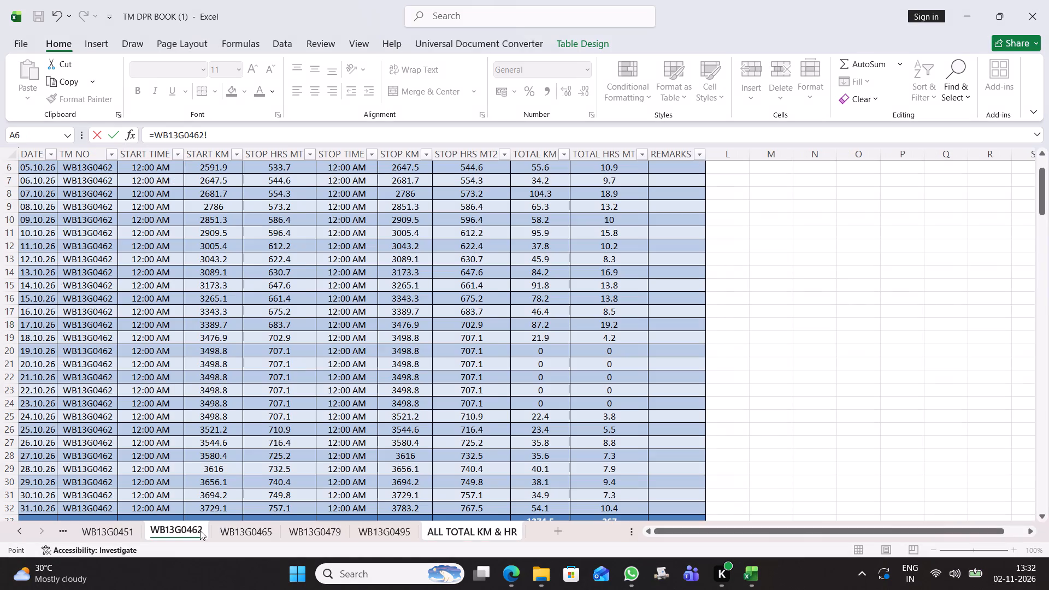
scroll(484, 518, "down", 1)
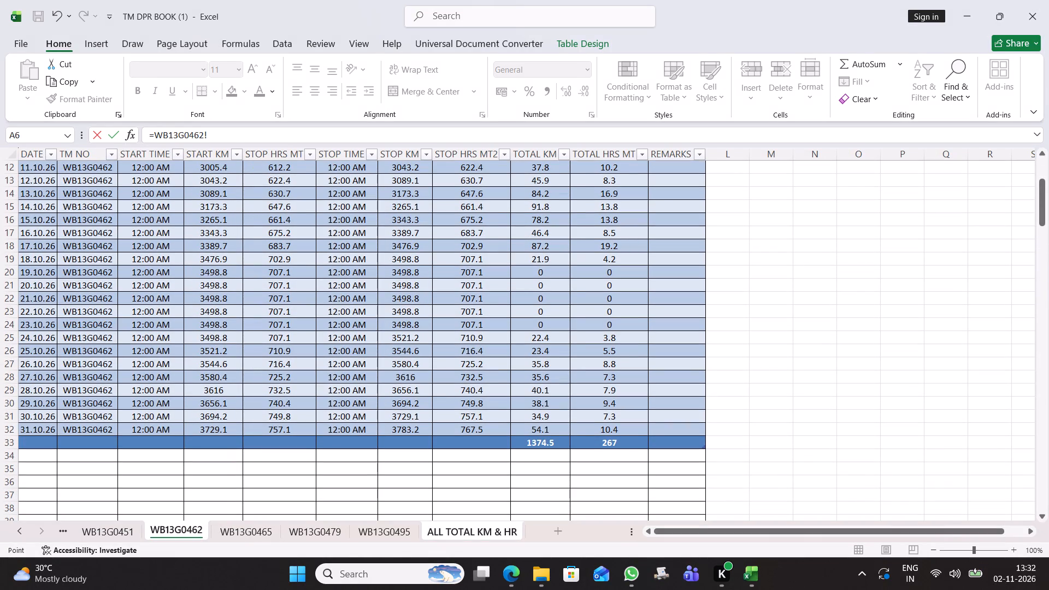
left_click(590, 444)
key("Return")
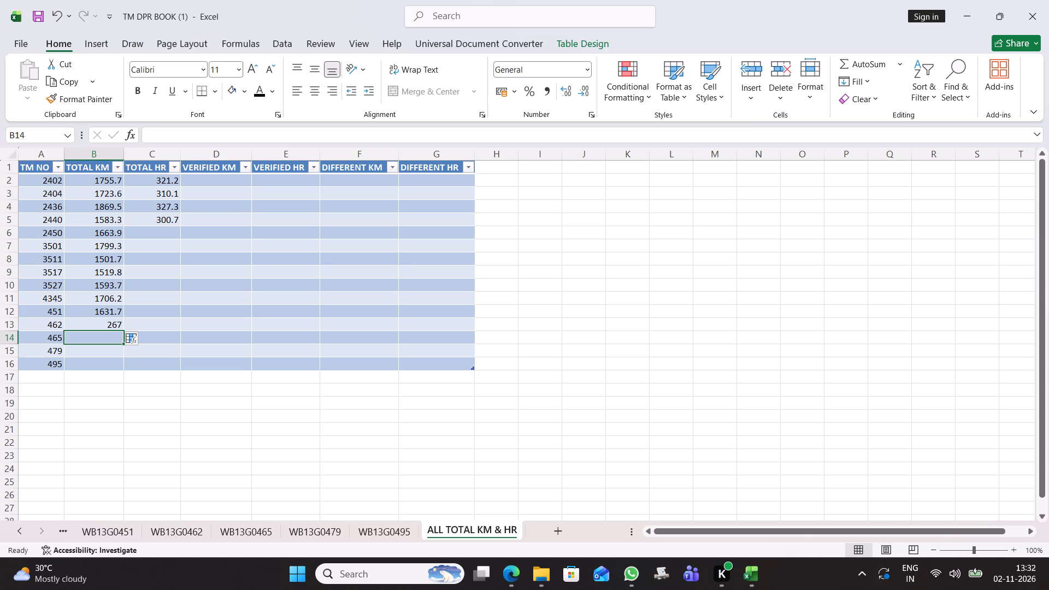
Link the TOTAL KM cell of TM 465 to the TOTAL KM total in row 33 of sheet WB13G0465.
key("equal")
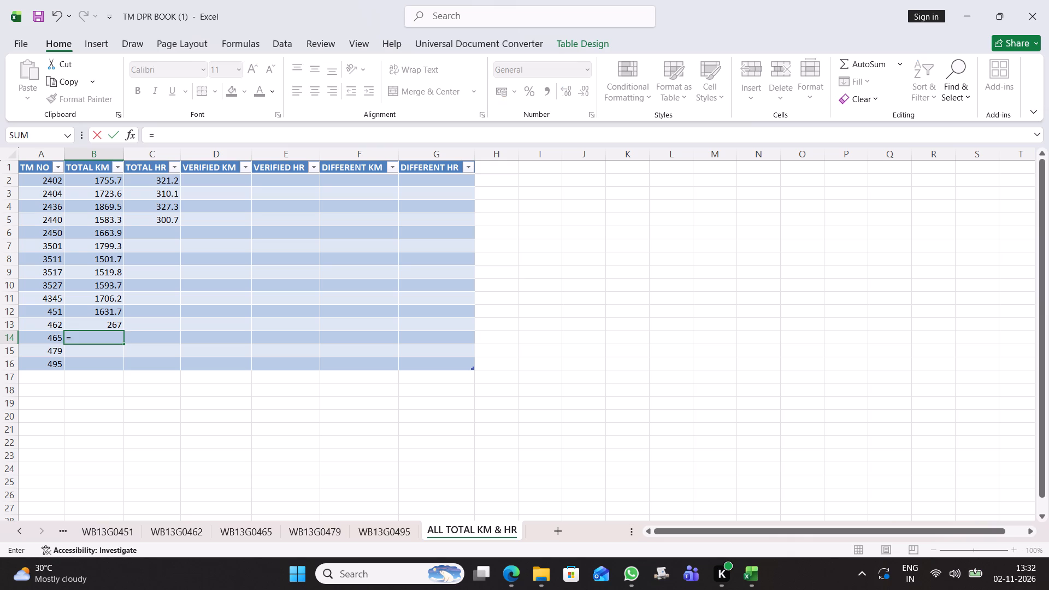
left_click(255, 537)
scroll(498, 450, "down", 1)
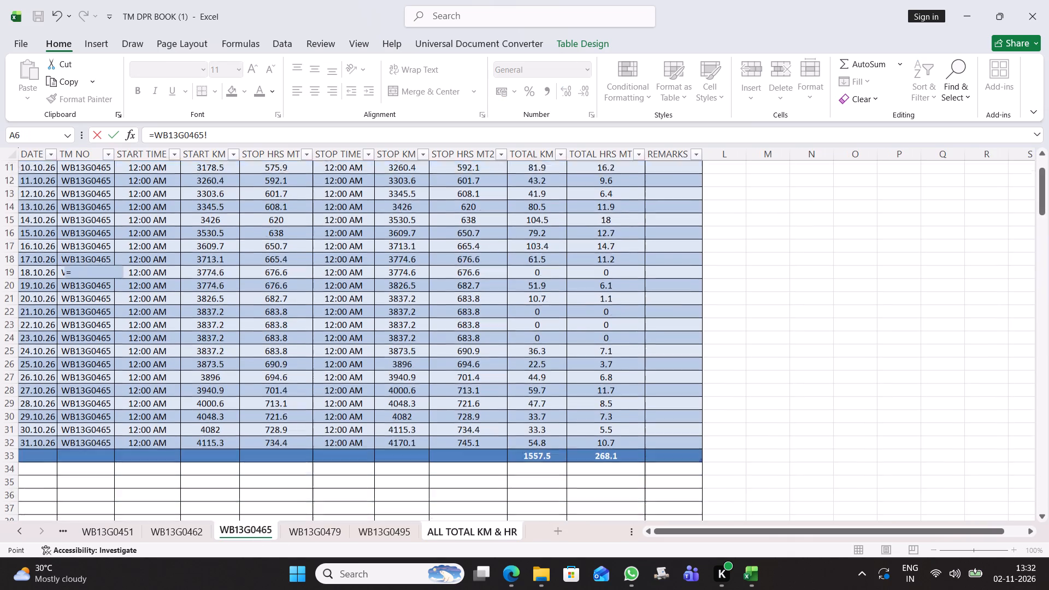
scroll(498, 450, "down", 1)
left_click(528, 447)
key("Return")
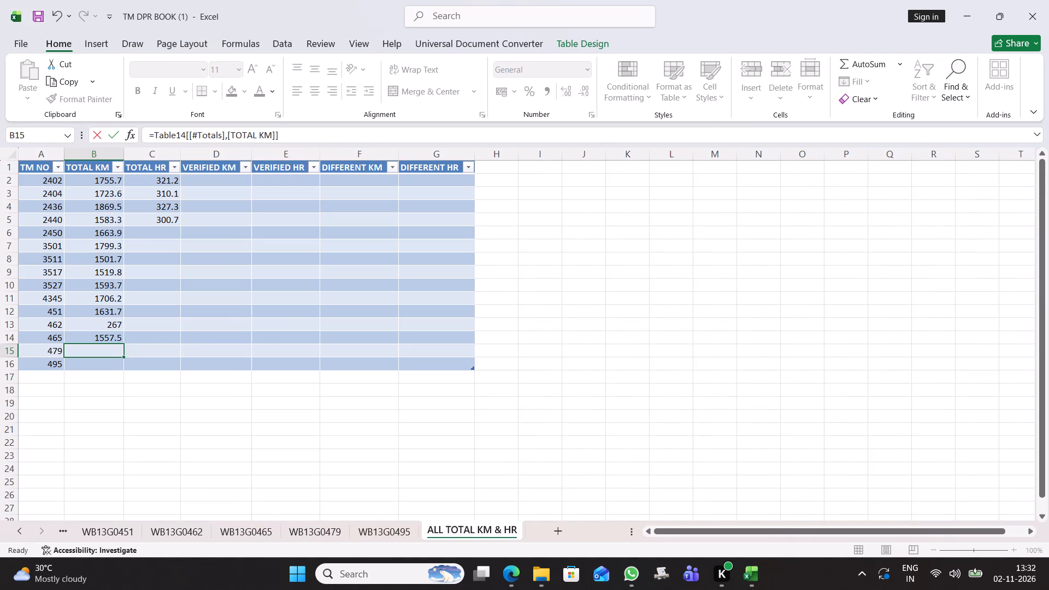
Link the TOTAL KM cell of TM 479 to the TOTAL KM total in row 33 of sheet WB13G0479.
key("equal")
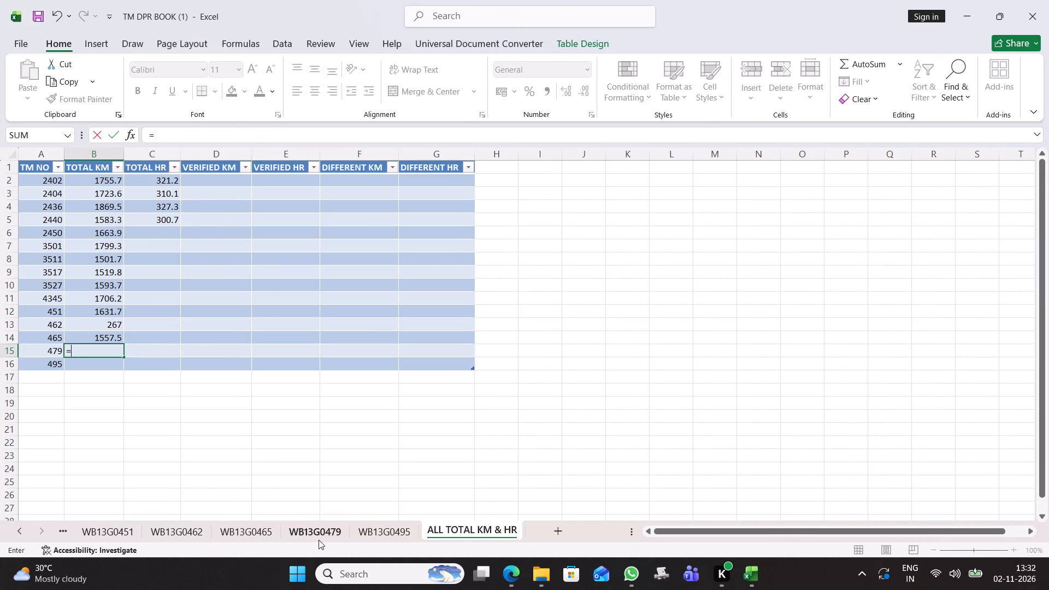
left_click(319, 539)
scroll(455, 459, "down", 1)
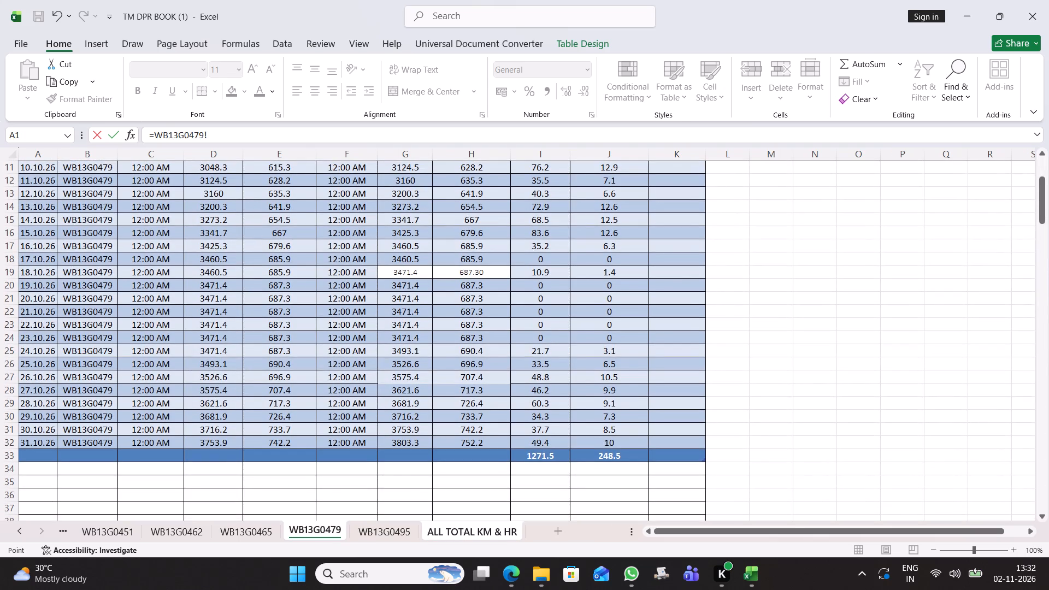
left_click(540, 461)
key("Return")
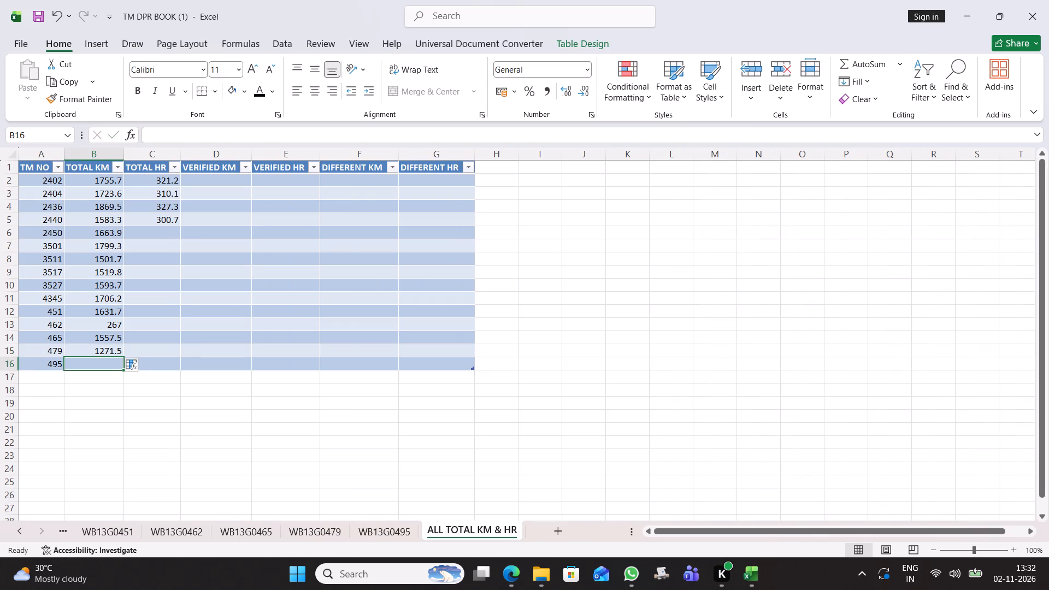
Link the TOTAL KM cell of TM 495 to the TOTAL KM total in row 33 of sheet WB13G0495.
key("equal")
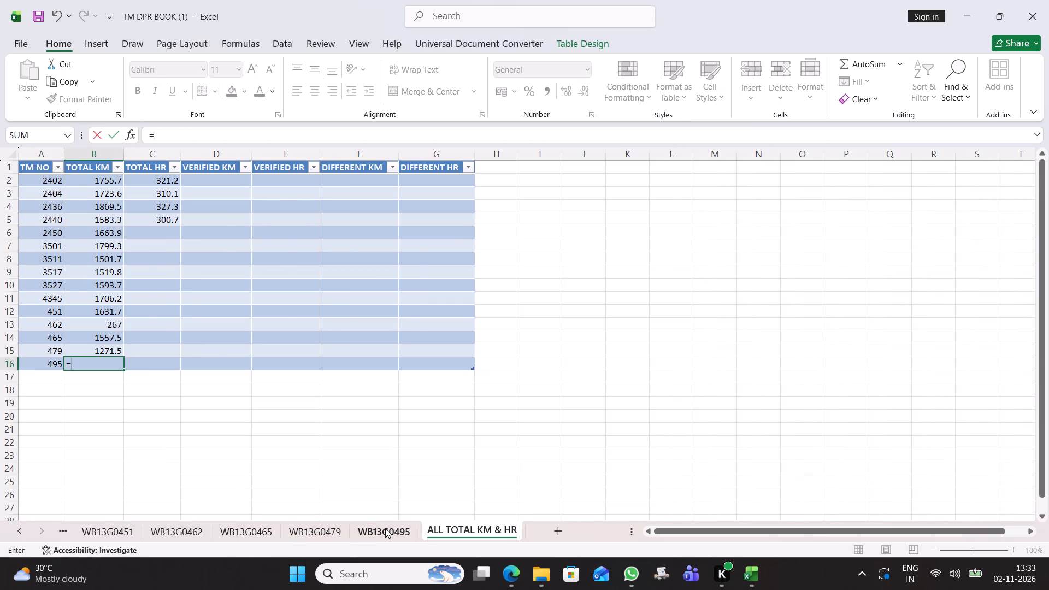
left_click(385, 528)
scroll(584, 460, "down", 1)
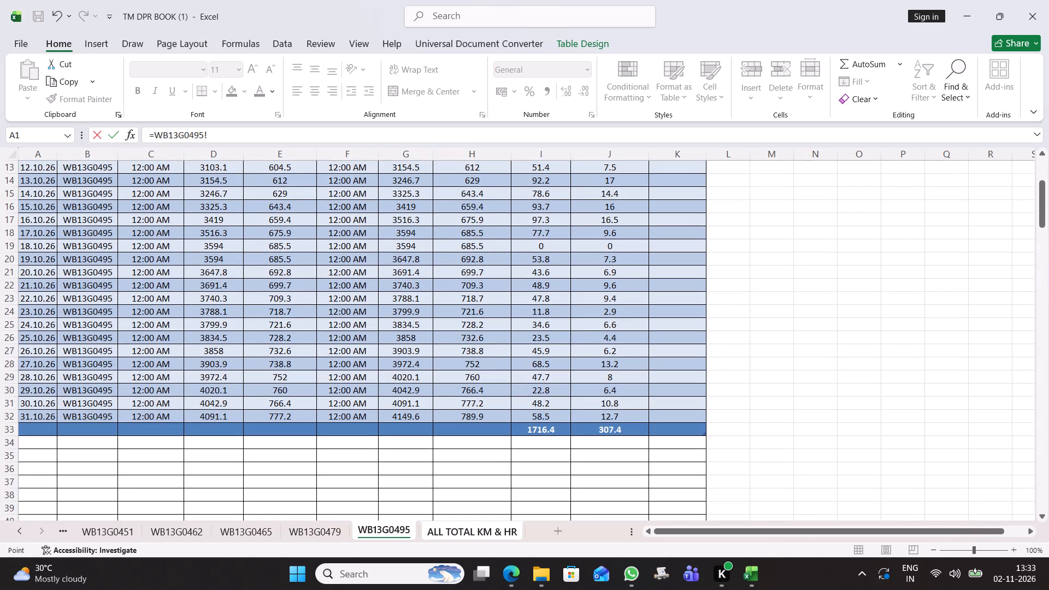
left_click(546, 428)
key("Return")
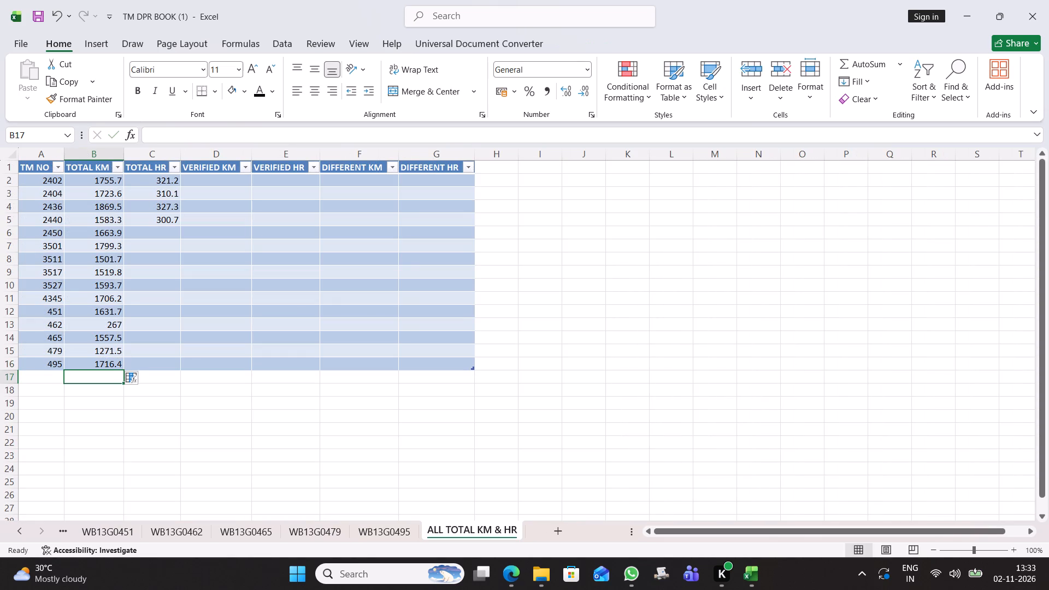
Fill the TOTAL KM links of TM 2450 through TM 495 across into the TOTAL HR column.
left_click(119, 232)
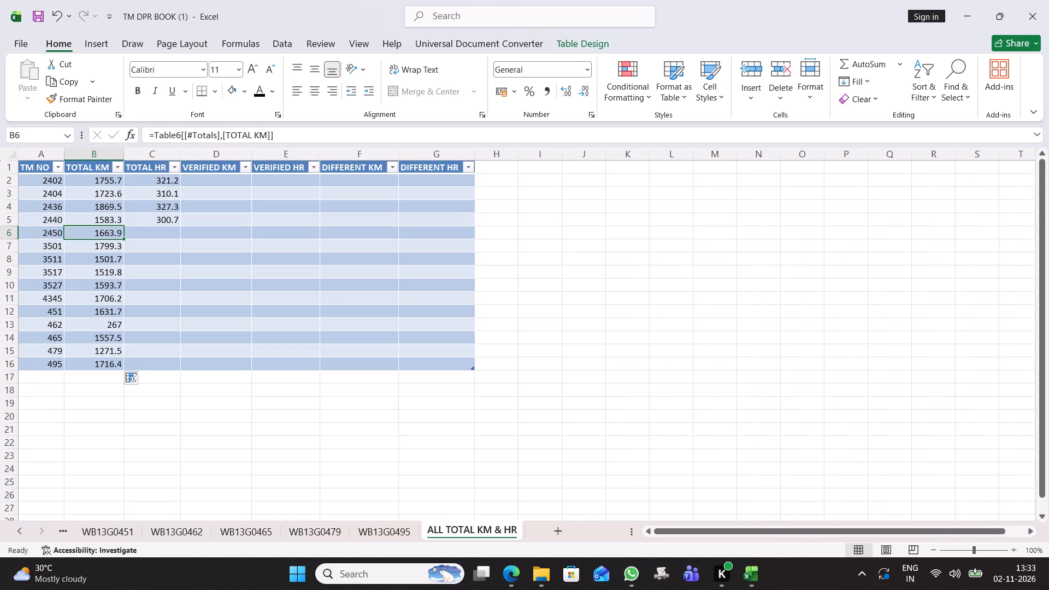
left_click_drag(102, 229, 104, 229)
left_click_drag(104, 229, 104, 358)
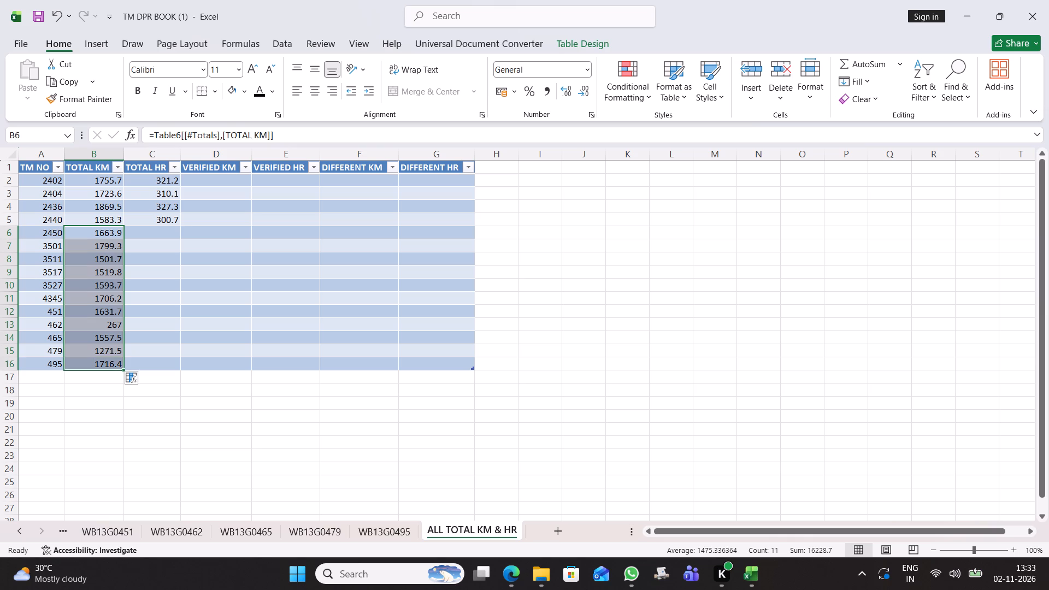
left_click_drag(123, 369, 169, 365)
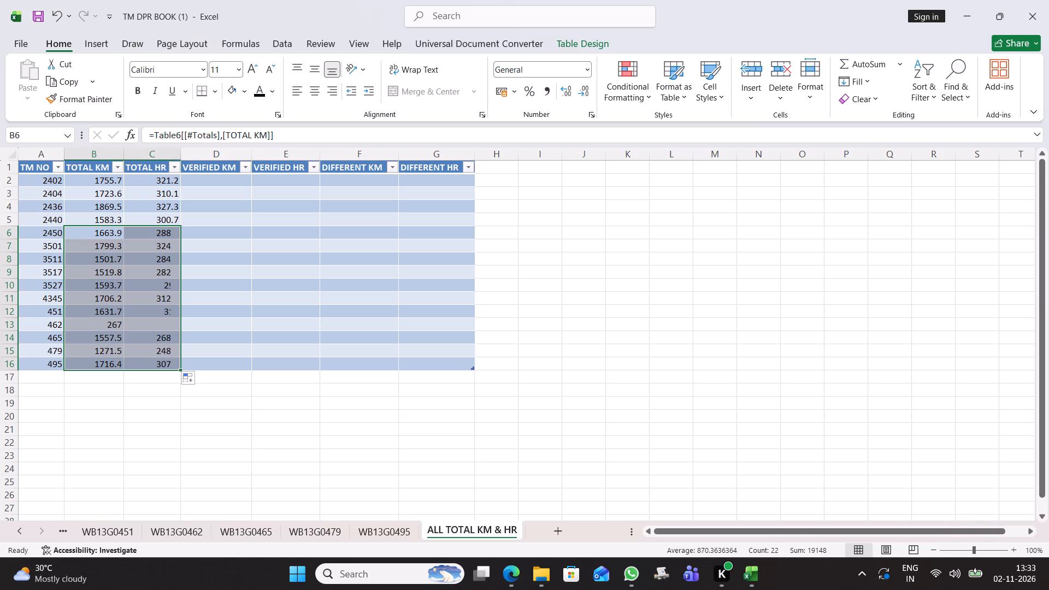
left_click(311, 418)
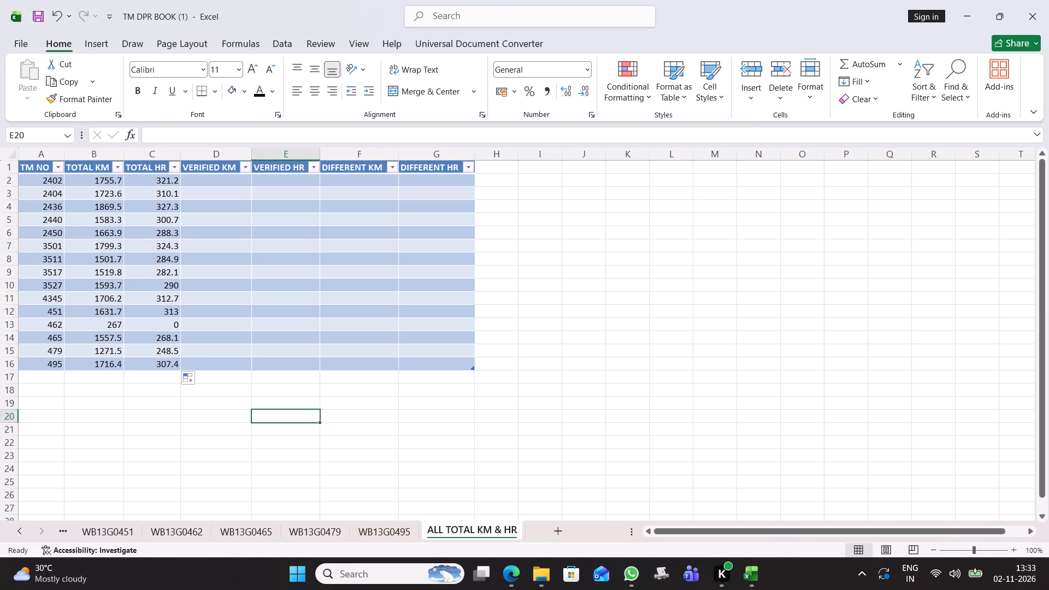
Check TM 462 against sheet WB13G0462 and relink its TOTAL KM cell to that sheet's TOTAL KM total in row 33.
left_click(156, 323)
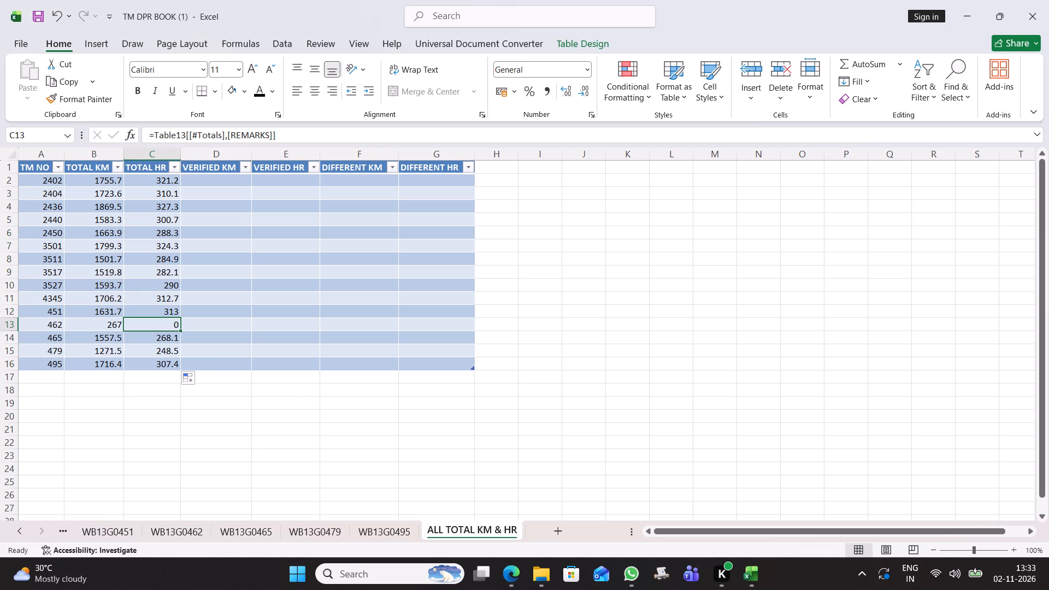
left_click(187, 532)
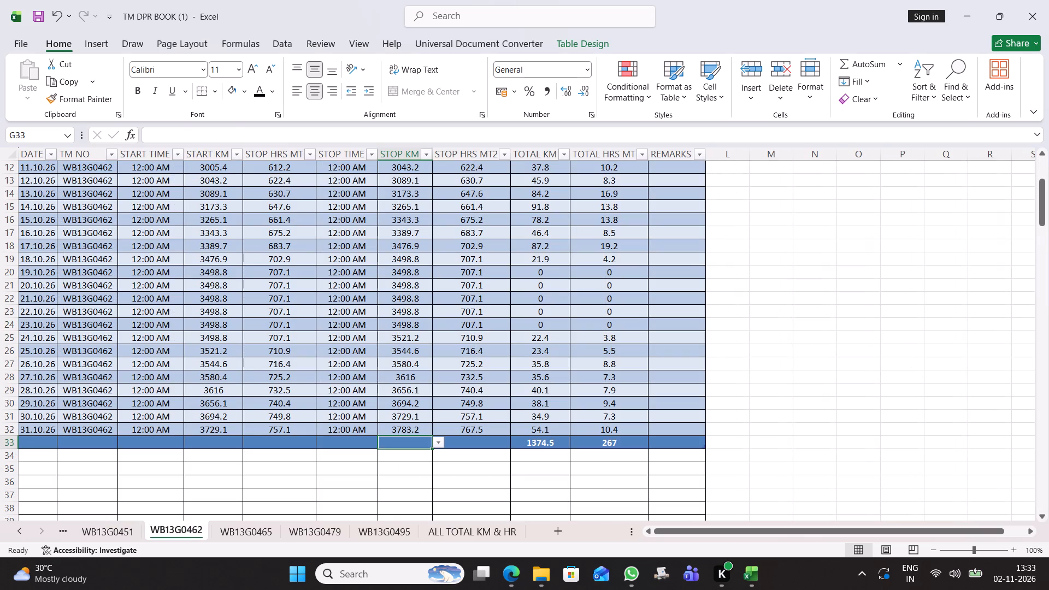
left_click(454, 533)
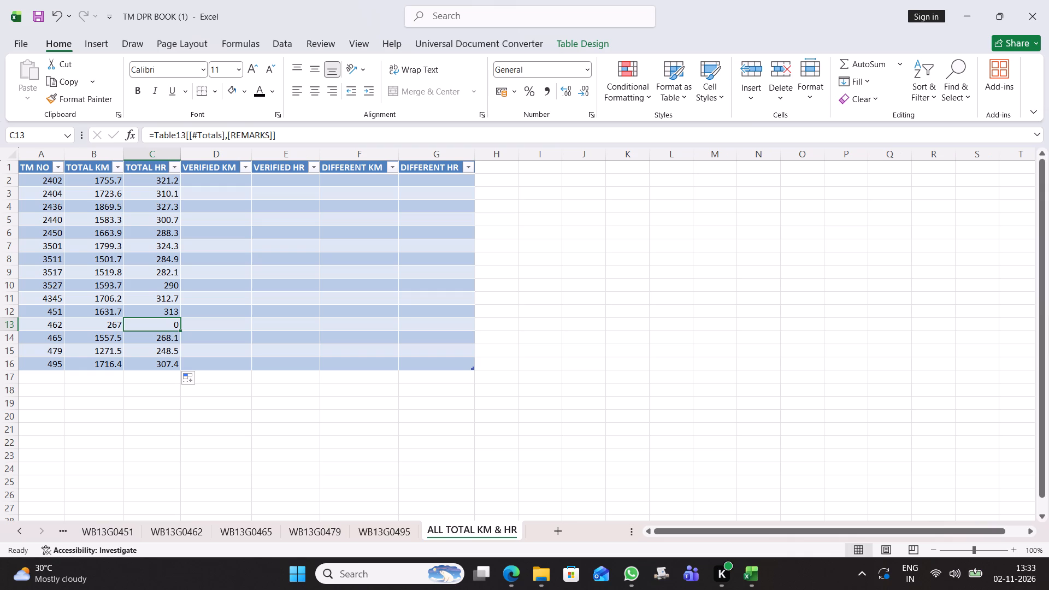
key("Left")
key("equal")
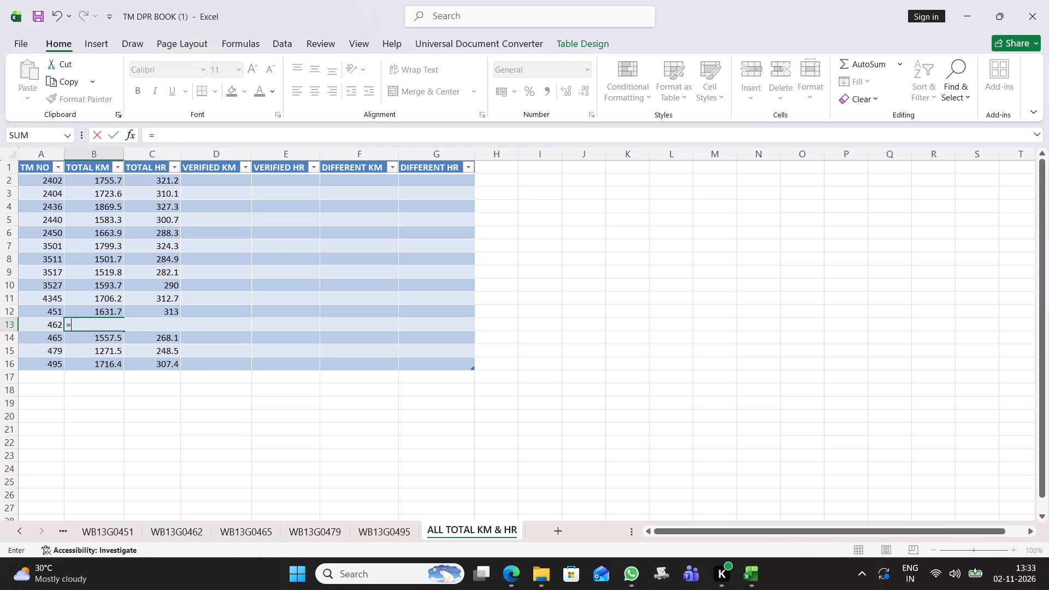
left_click(197, 524)
left_click(519, 445)
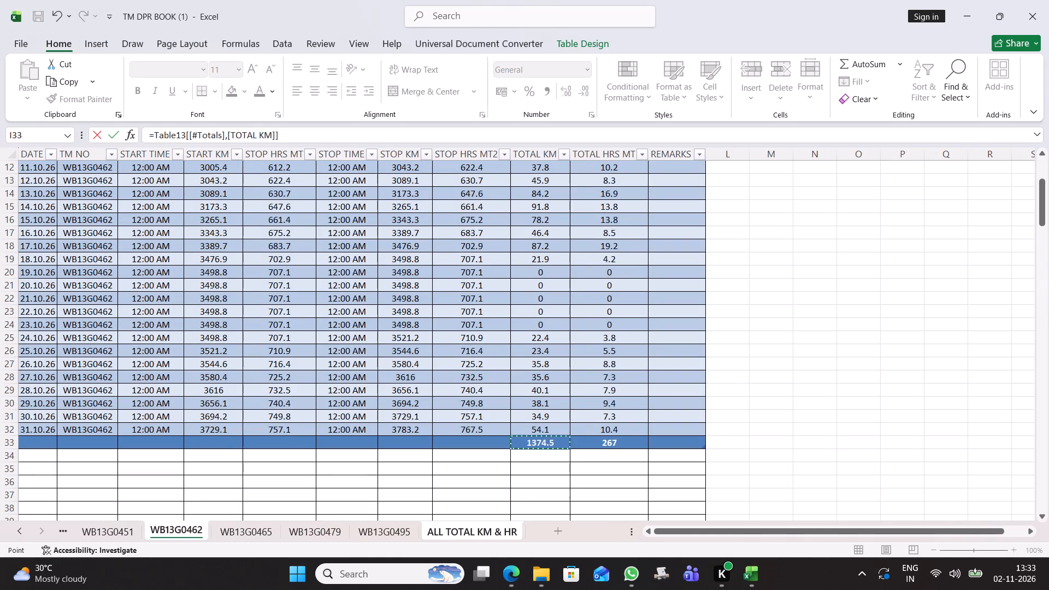
key("Return")
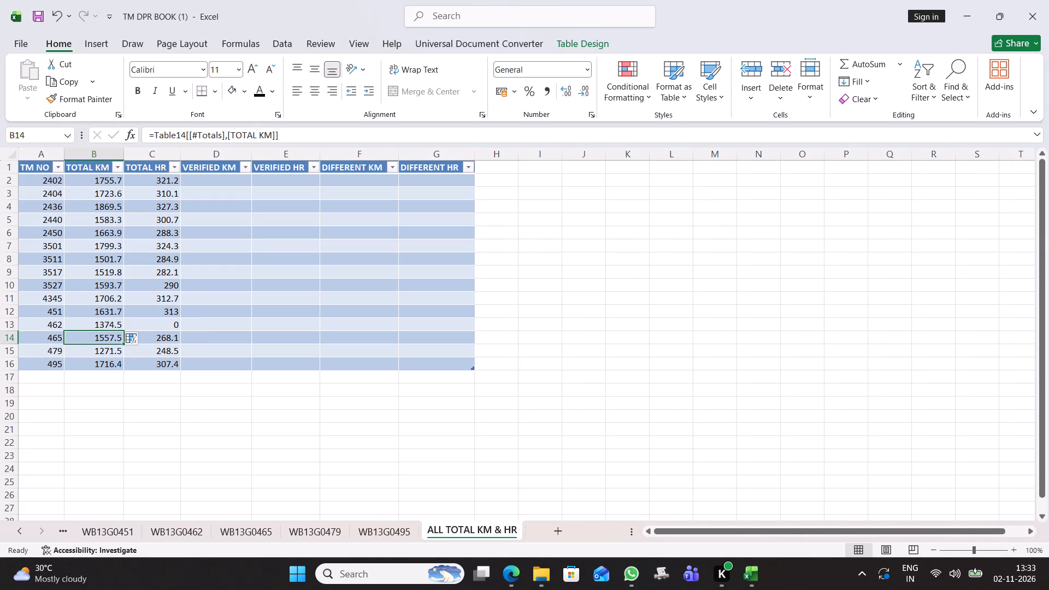
Link the TOTAL HR cell of TM 462 to the TOTAL HRS MT total in row 33 of sheet WB13G0462.
key("Up")
key("Right")
key("equal")
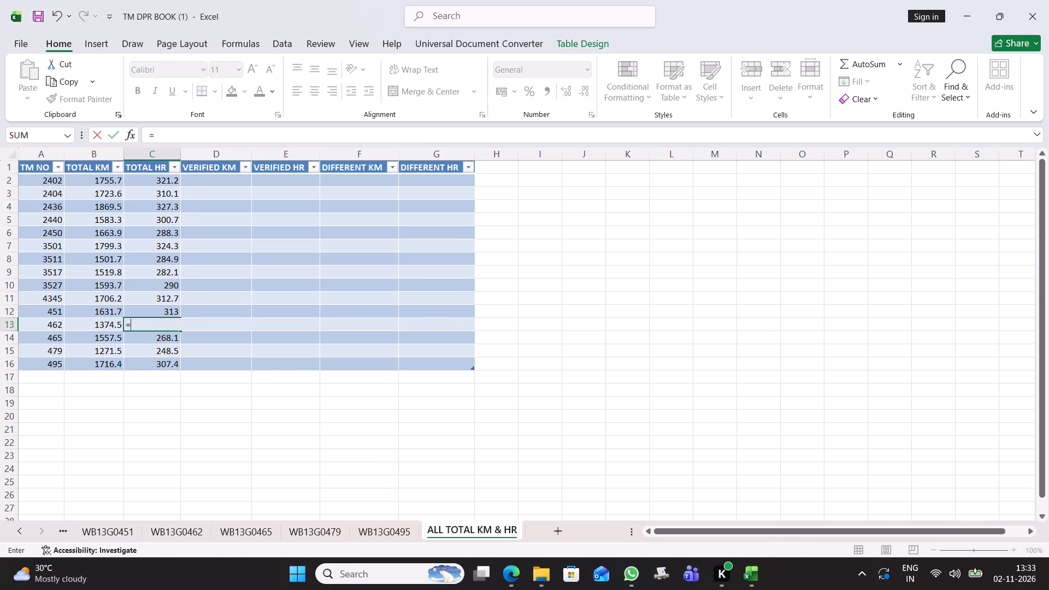
left_click(195, 529)
left_click(618, 445)
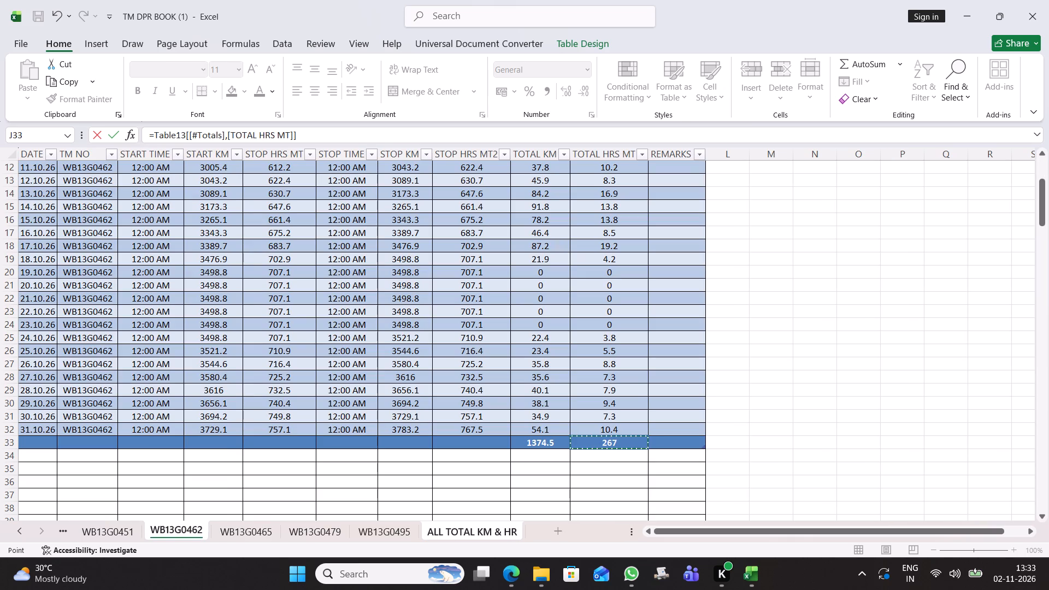
key("Return")
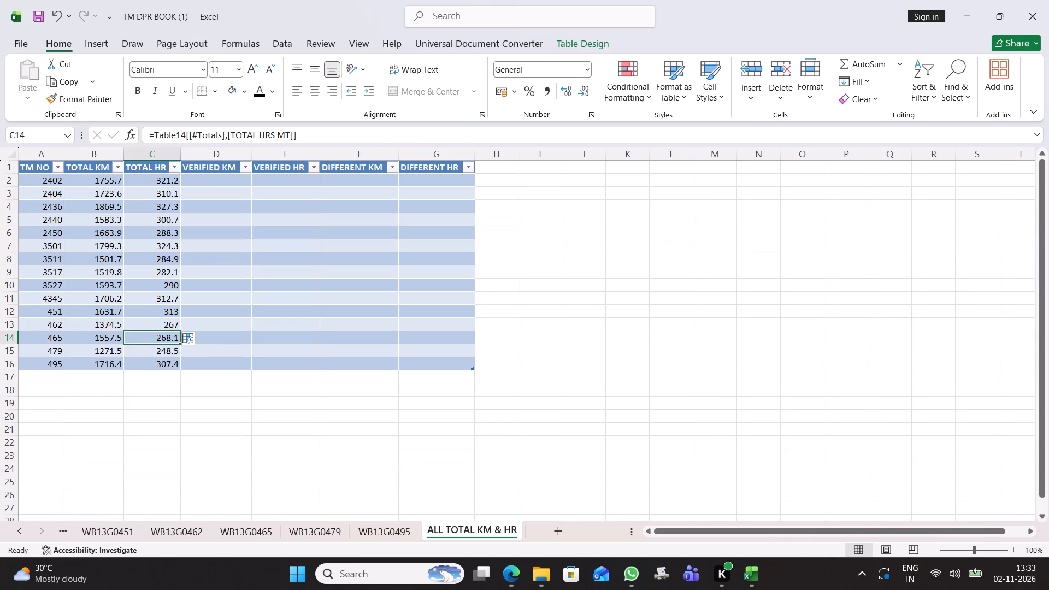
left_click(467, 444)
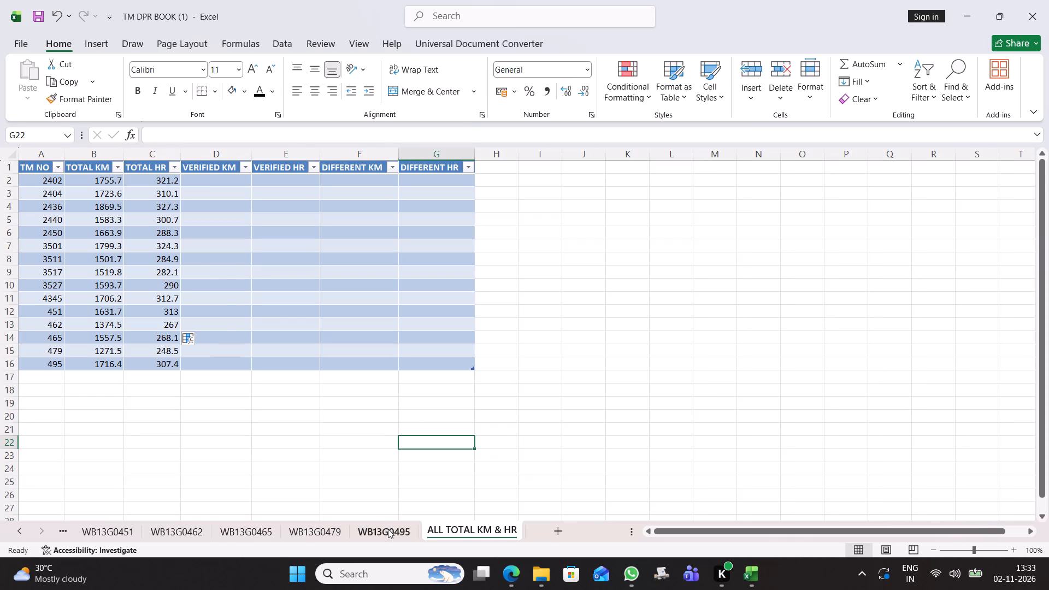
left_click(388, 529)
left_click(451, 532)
Insert a new column before TM NO and enter the header "SL No." in its first row.
left_click(32, 157)
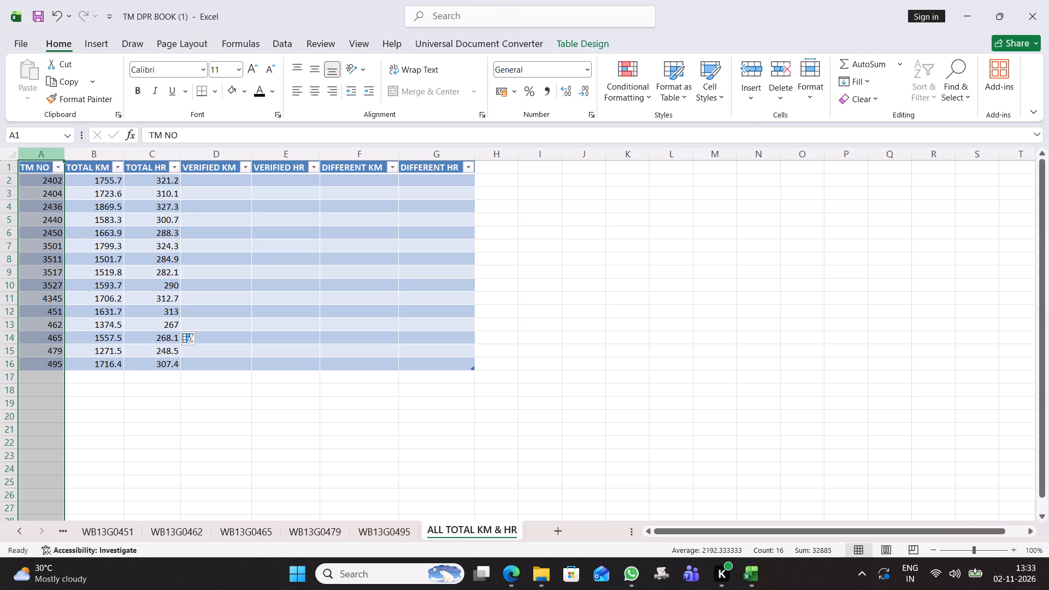
key("ctrl+shift+equal")
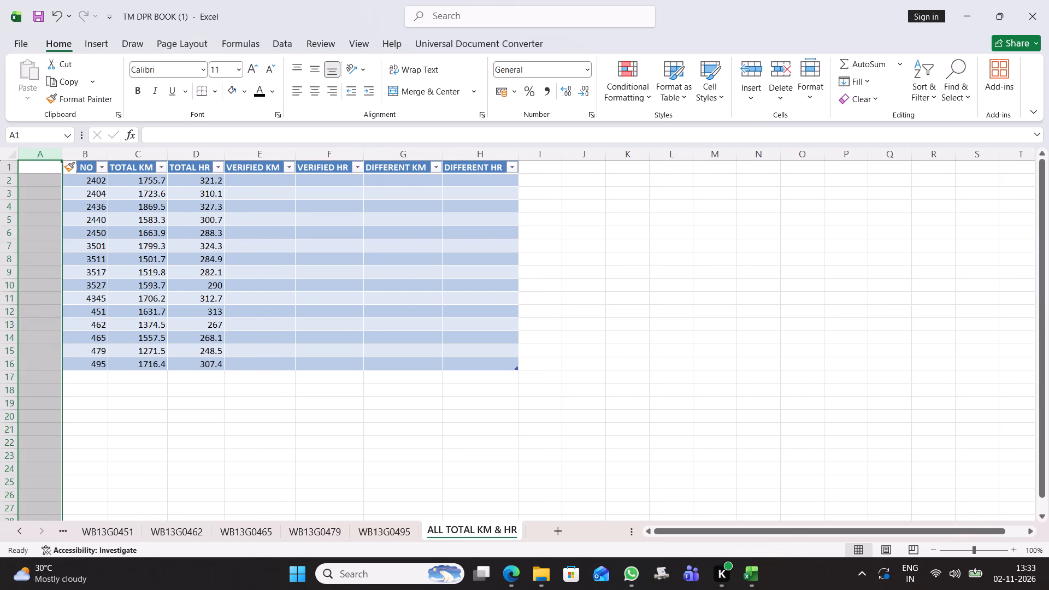
left_click(36, 172)
type("SW")
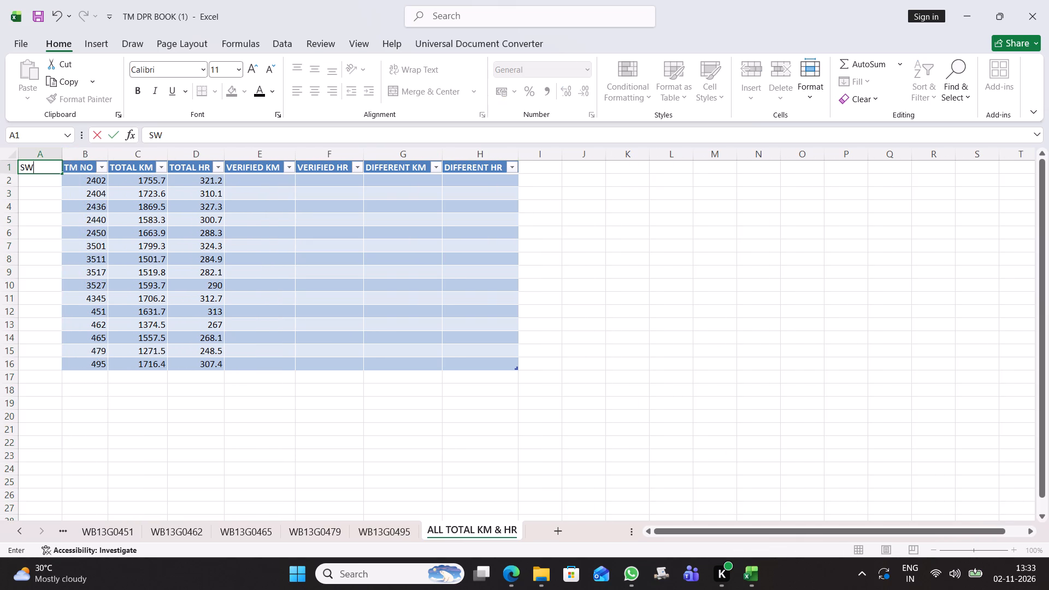
key("BackSpace")
type("L No")
key("period")
key("Return")
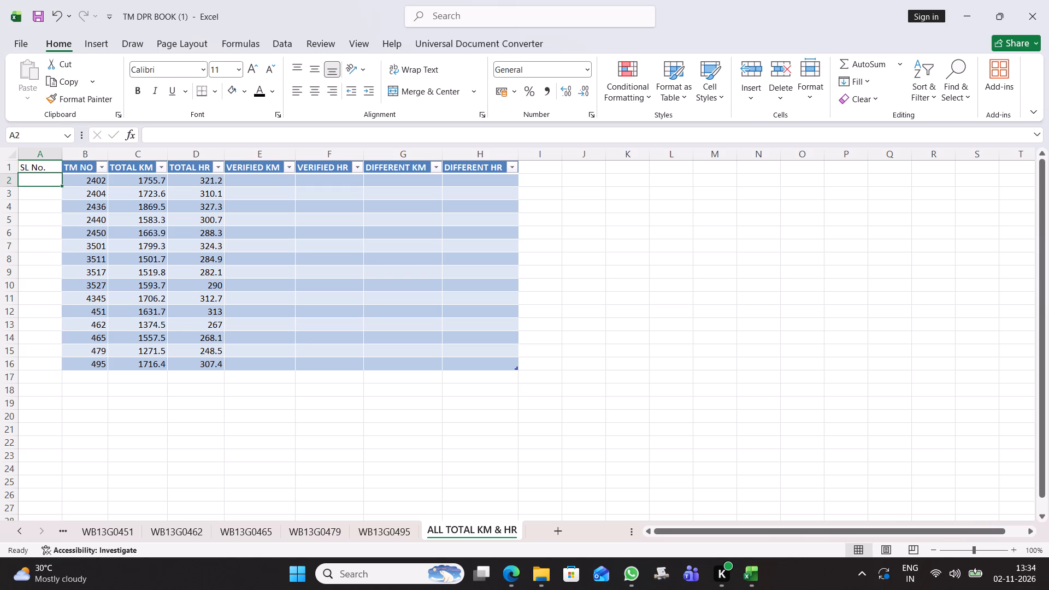
Increase the height of header row 1 to roughly double.
left_click_drag(16, 171, 15, 184)
left_click(39, 178)
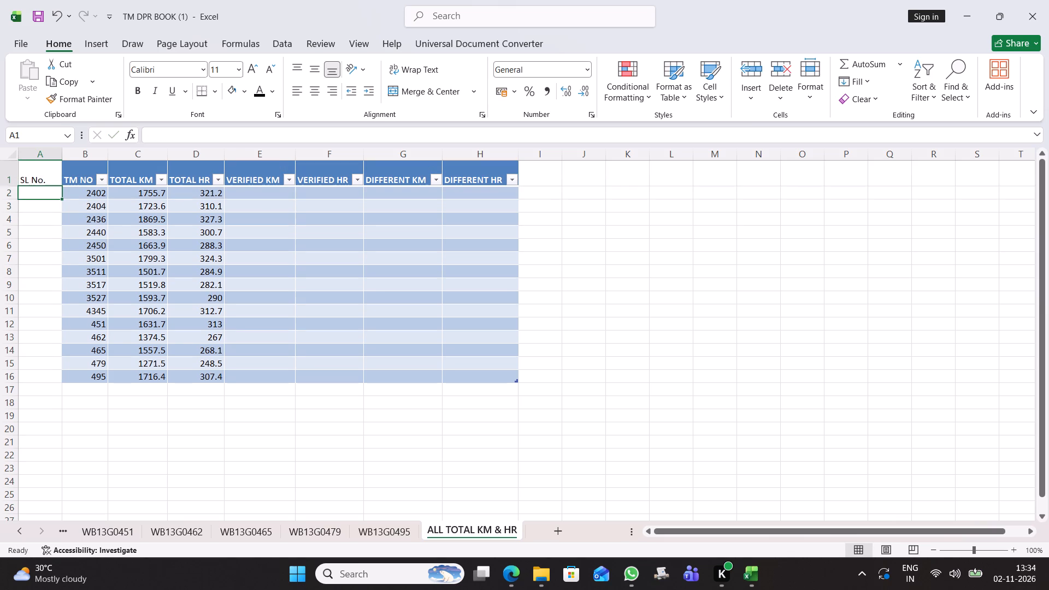
Centre the SL No. header cell horizontally and vertically and turn on text wrapping for it.
left_click(317, 89)
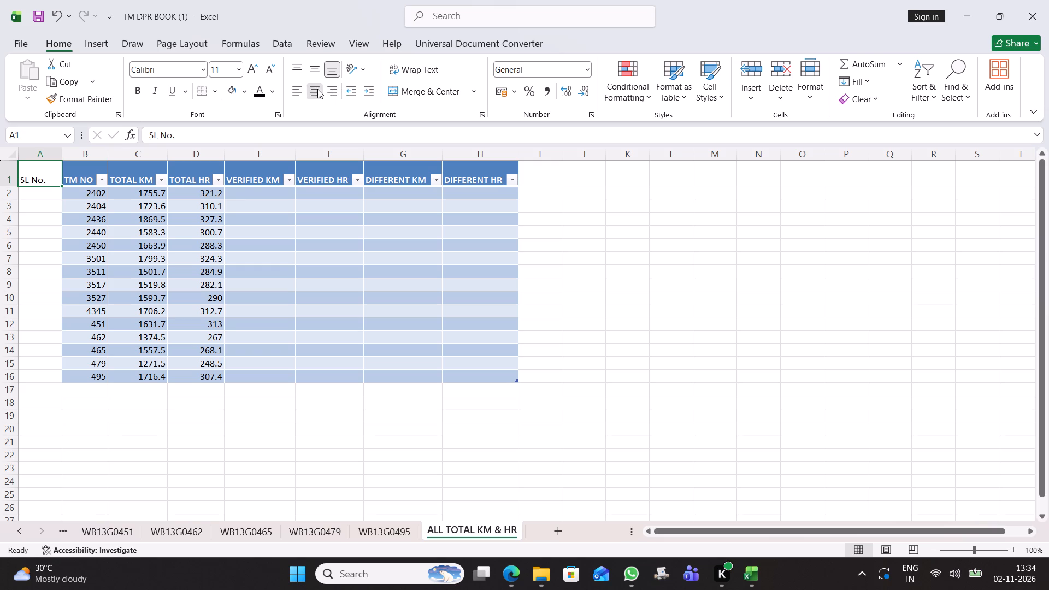
left_click(317, 74)
left_click(415, 70)
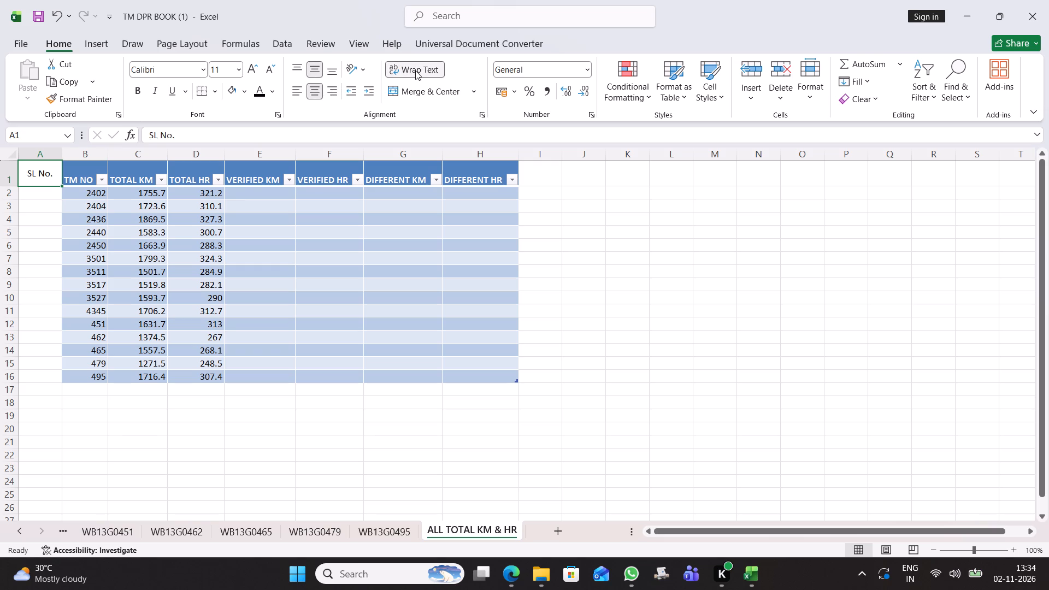
Narrow column A to about half its width so the SL No. header wraps onto two lines.
double_click(62, 157)
left_click_drag(51, 156, 42, 157)
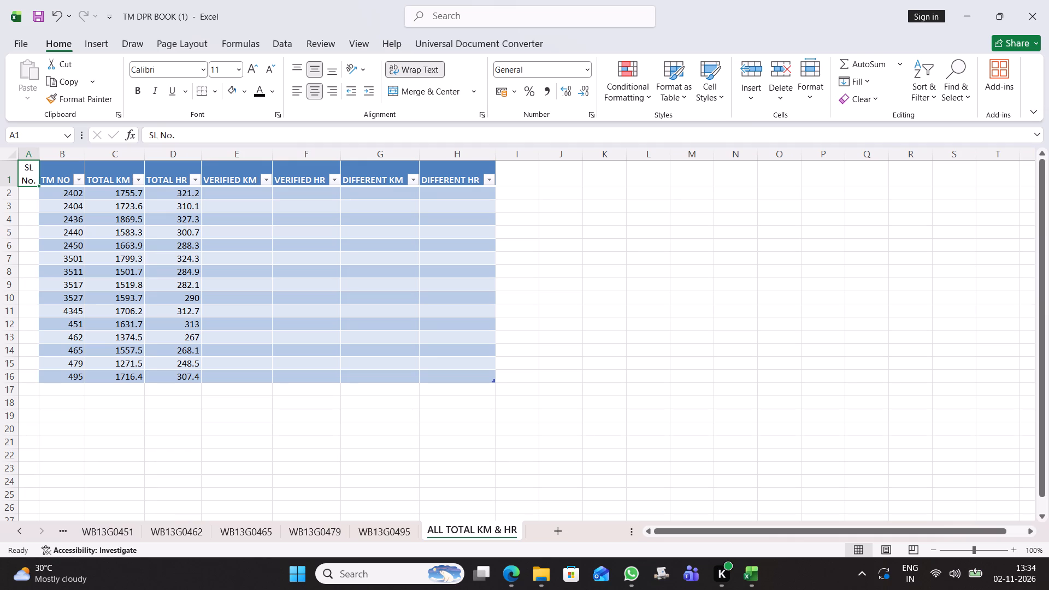
Enter the serial numbers 1, 2 and 3 in the first three rows below the SL No. header.
left_click(32, 193)
key("1")
key("Return")
key("2")
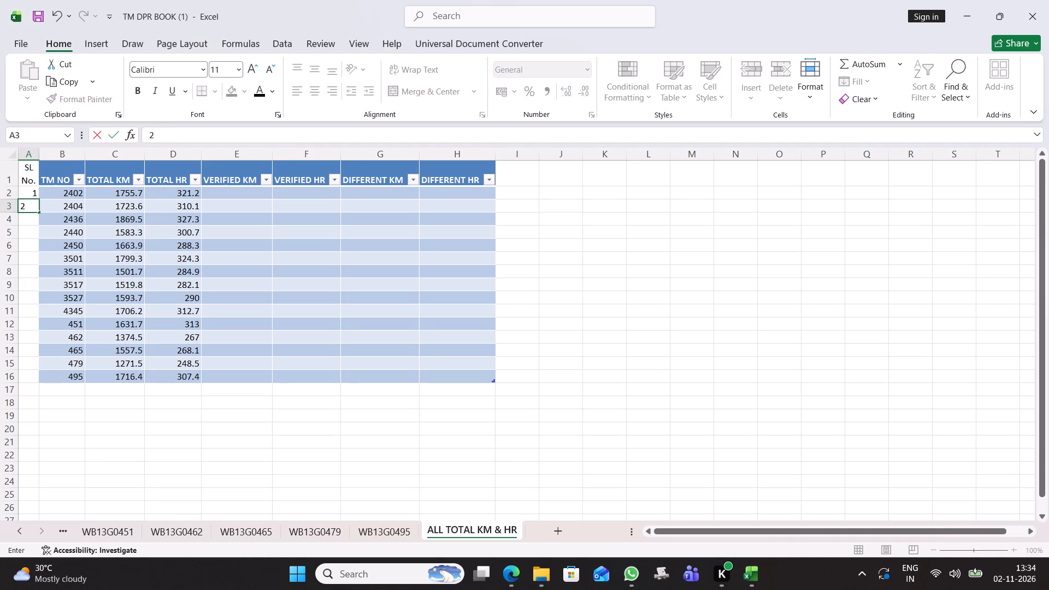
key("Return")
key("Return")
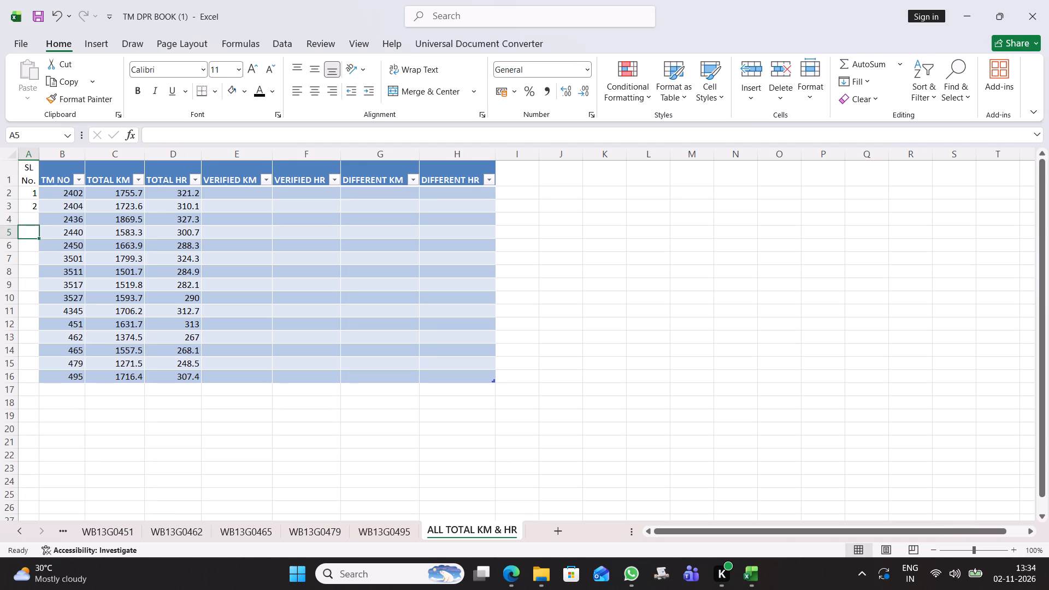
key("Up")
key("3")
key("Return")
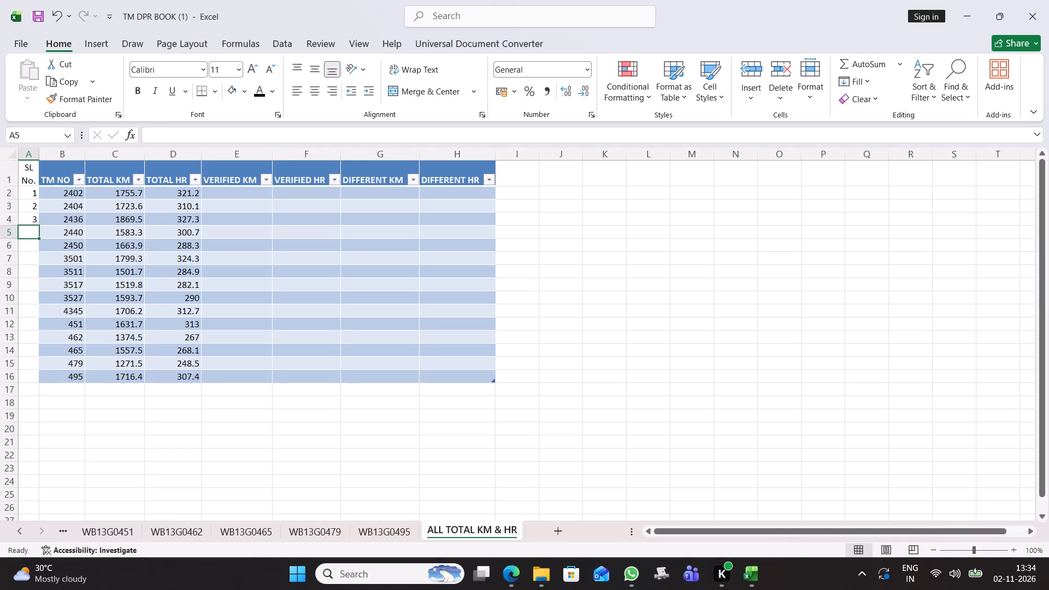
Extend the serial number series from 1, 2, 3 down to 15 in row 16, beside TM 495.
left_click(32, 193)
left_click_drag(32, 193, 29, 217)
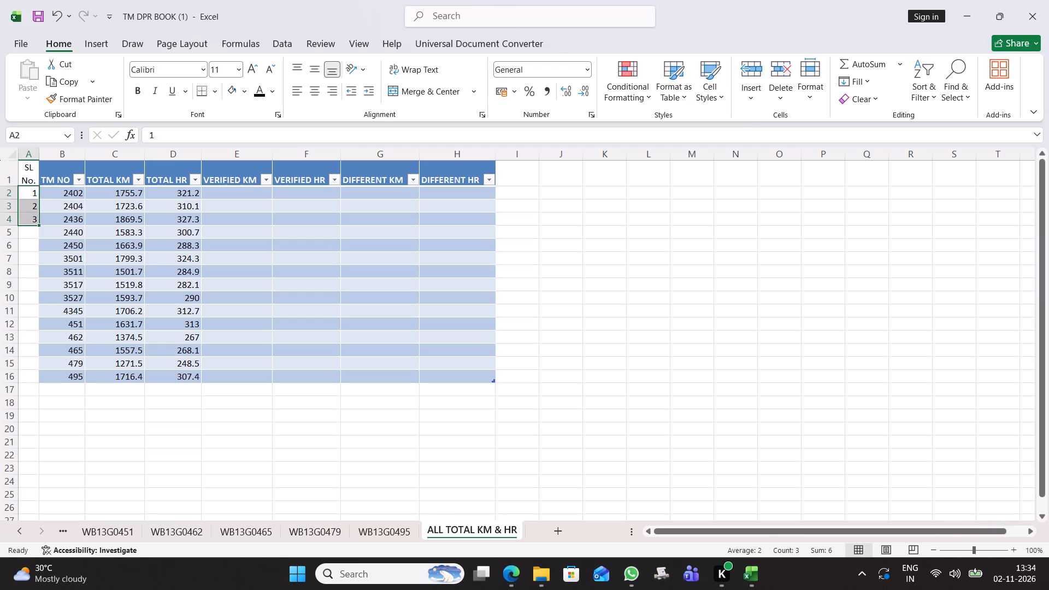
double_click(37, 225)
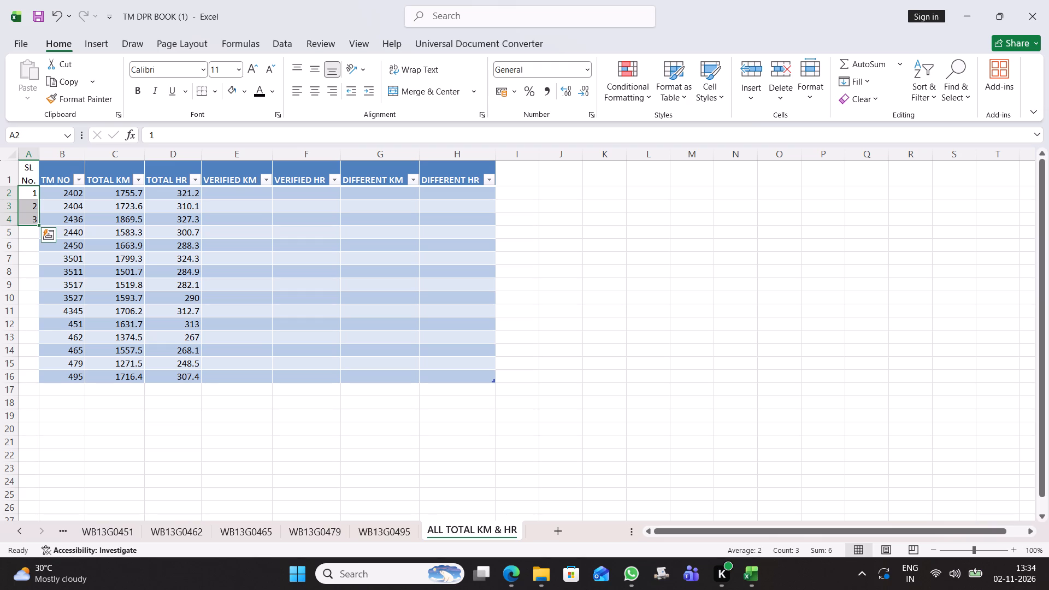
double_click(37, 225)
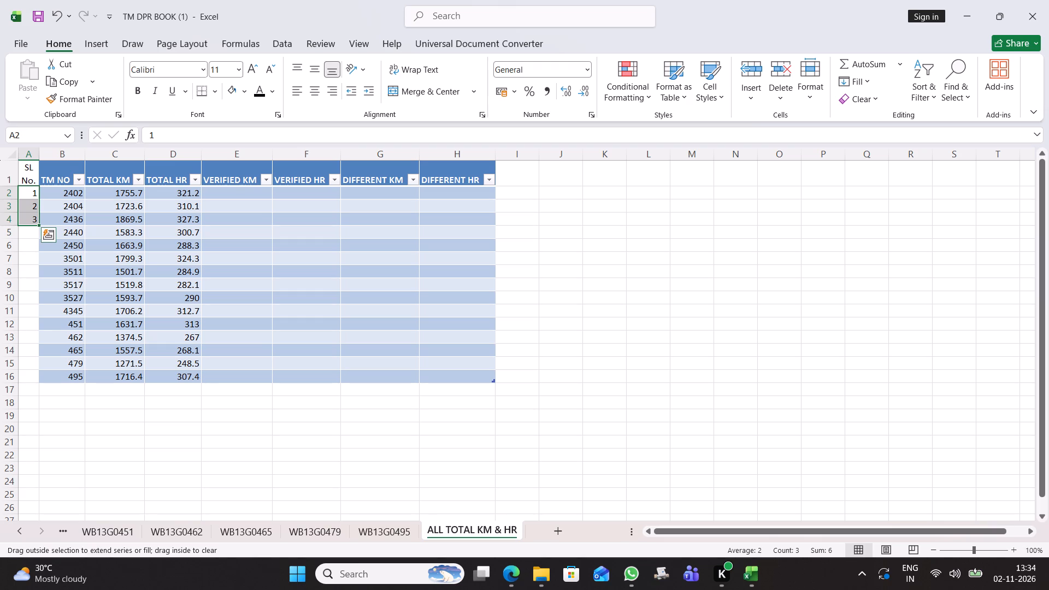
left_click_drag(38, 225, 23, 355)
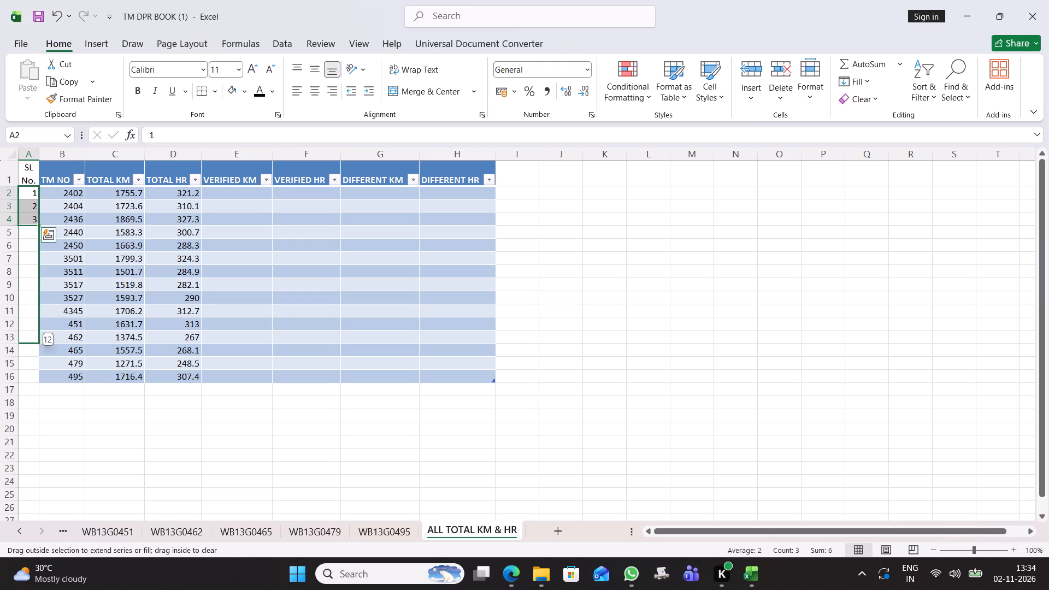
left_click_drag(23, 355, 24, 382)
left_click(70, 422)
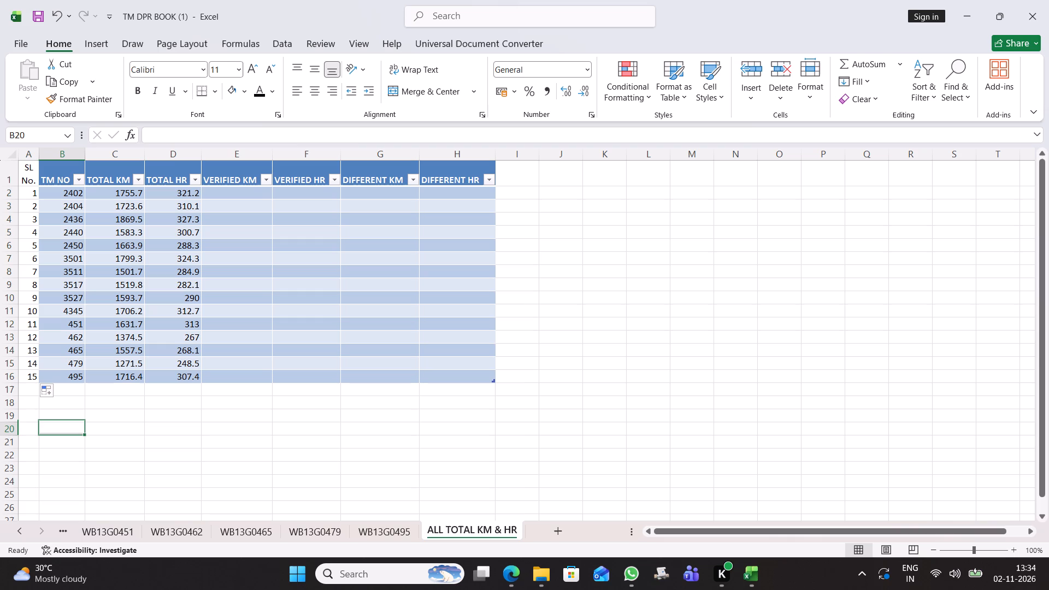
Add AutoSum totals in row 17 beneath the TOTAL KM and TOTAL HR columns.
left_click(104, 390)
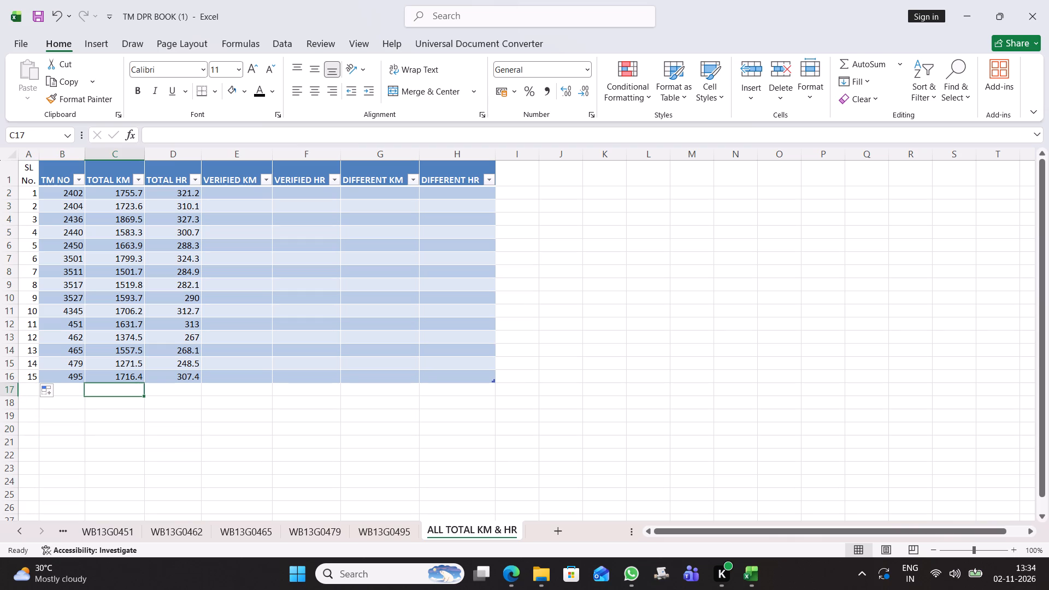
left_click_drag(97, 192, 110, 386)
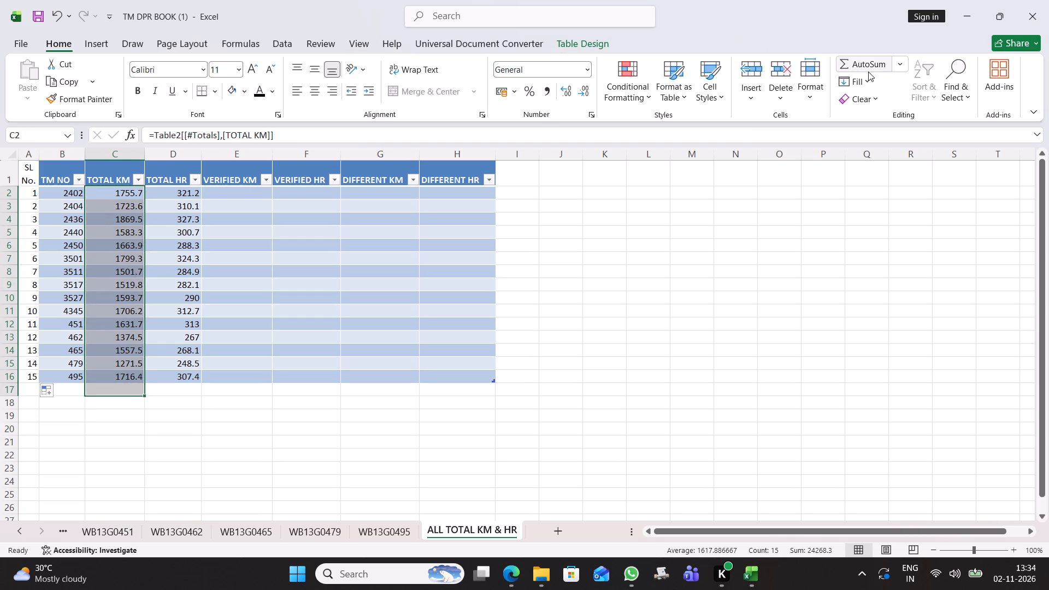
left_click(868, 72)
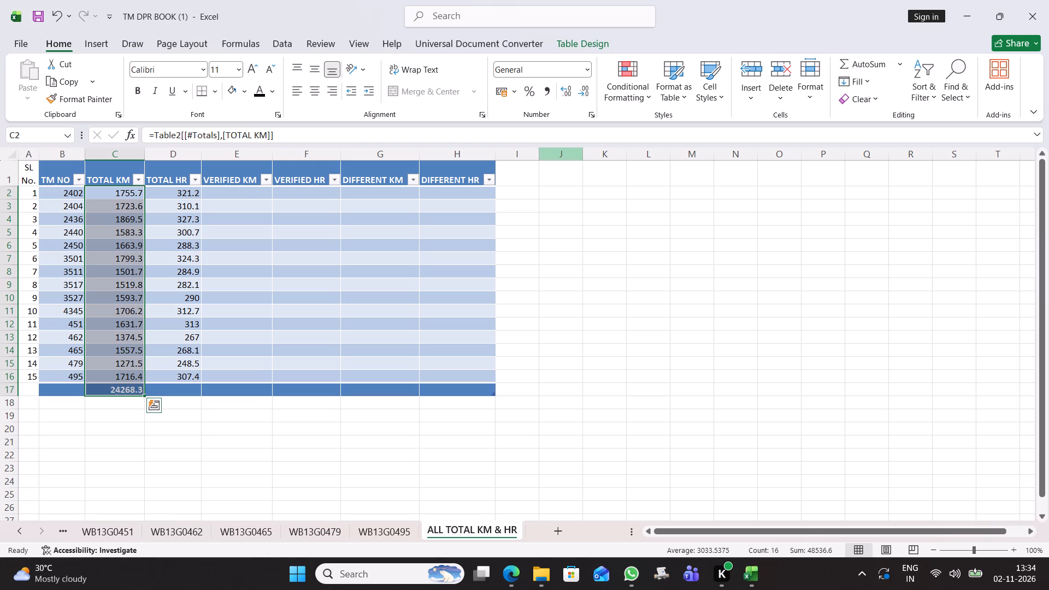
left_click_drag(155, 194, 168, 388)
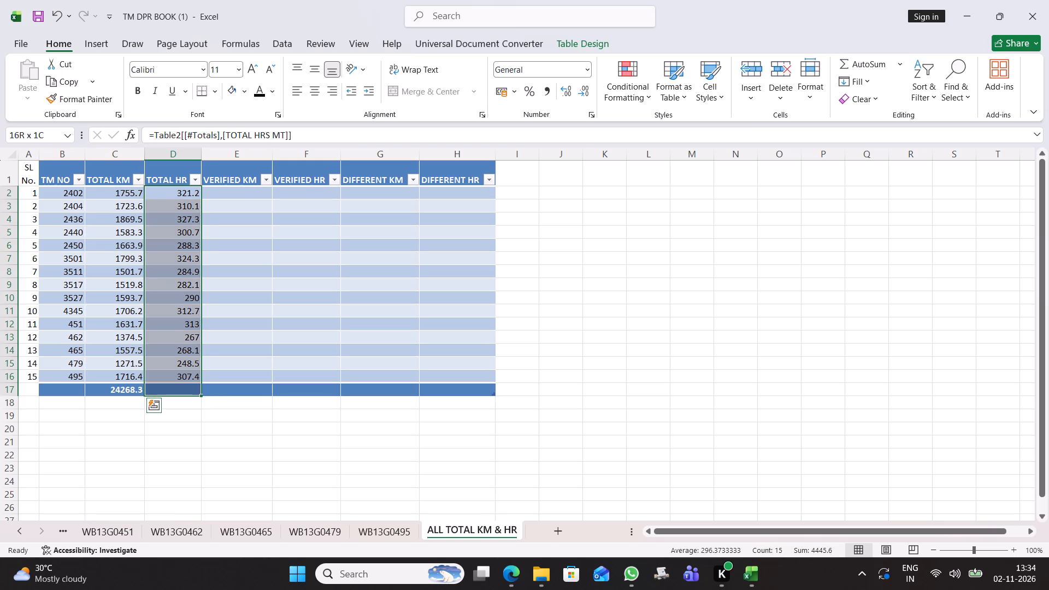
left_click_drag(168, 388, 168, 388)
left_click(874, 58)
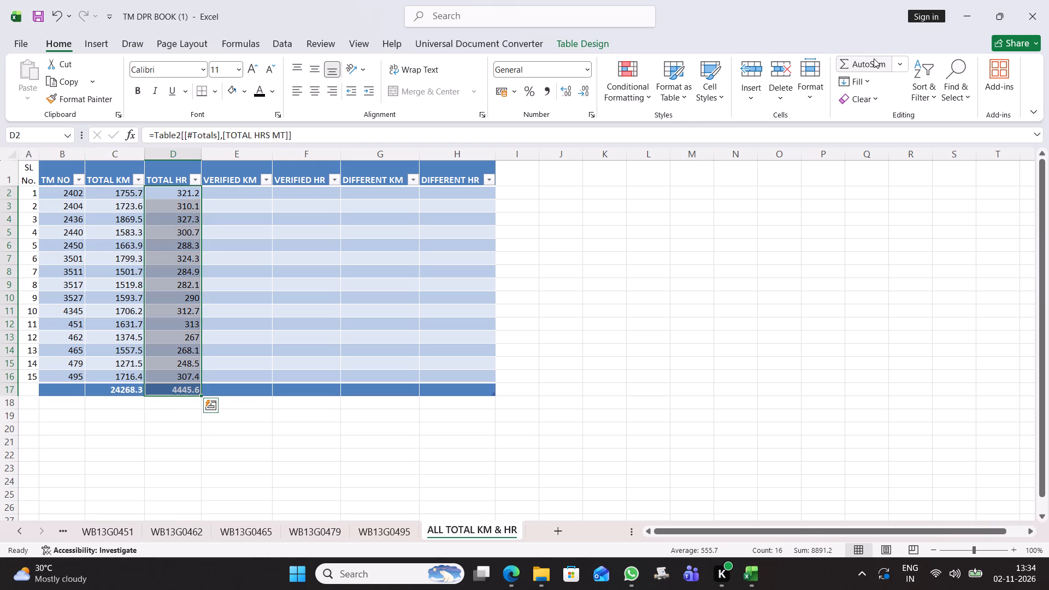
left_click(670, 424)
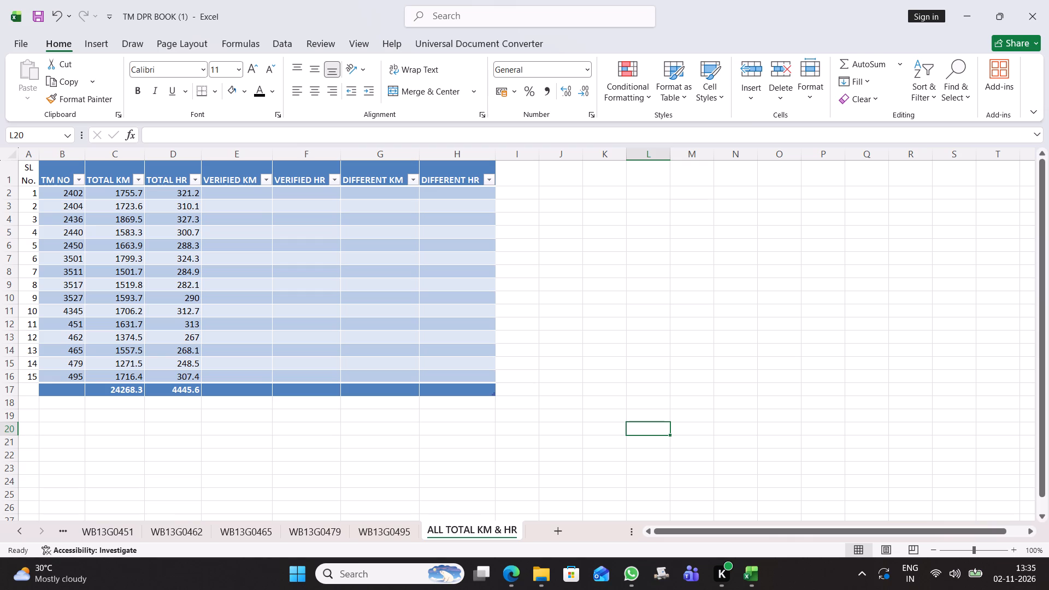
Save the workbook.
left_click(35, 11)
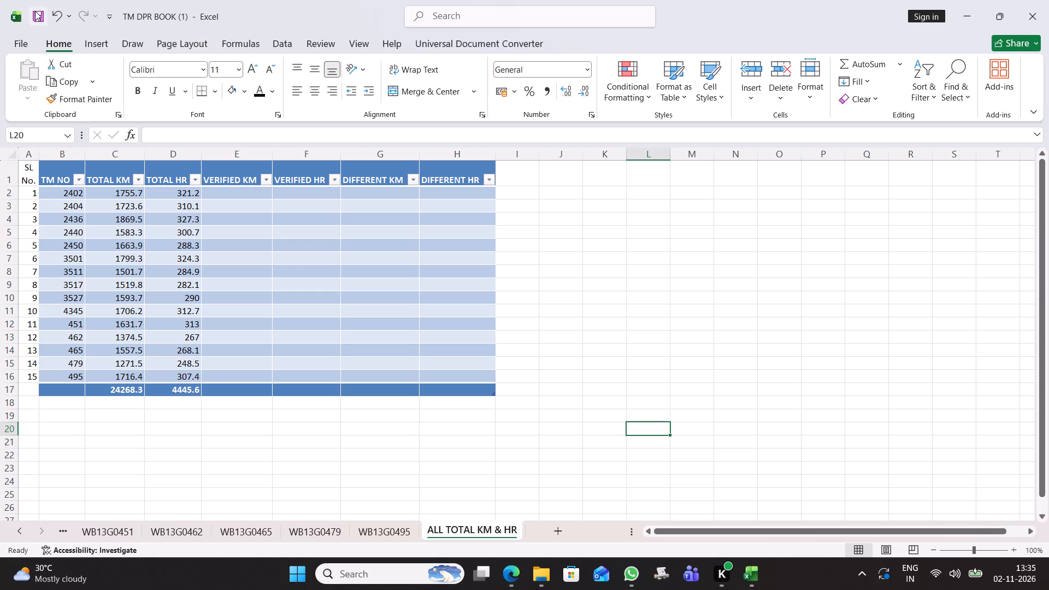
left_click(35, 11)
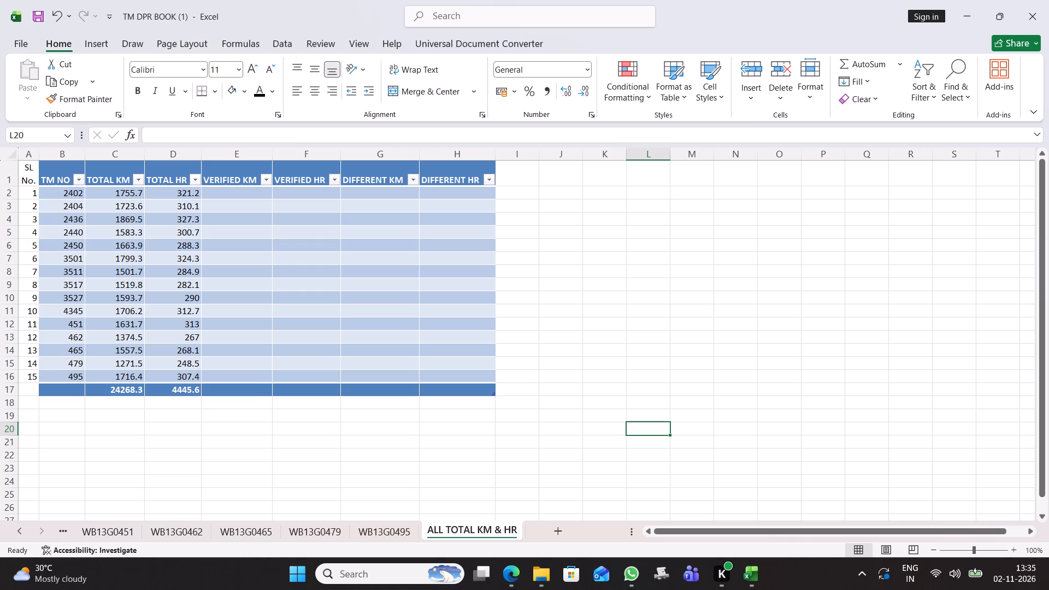
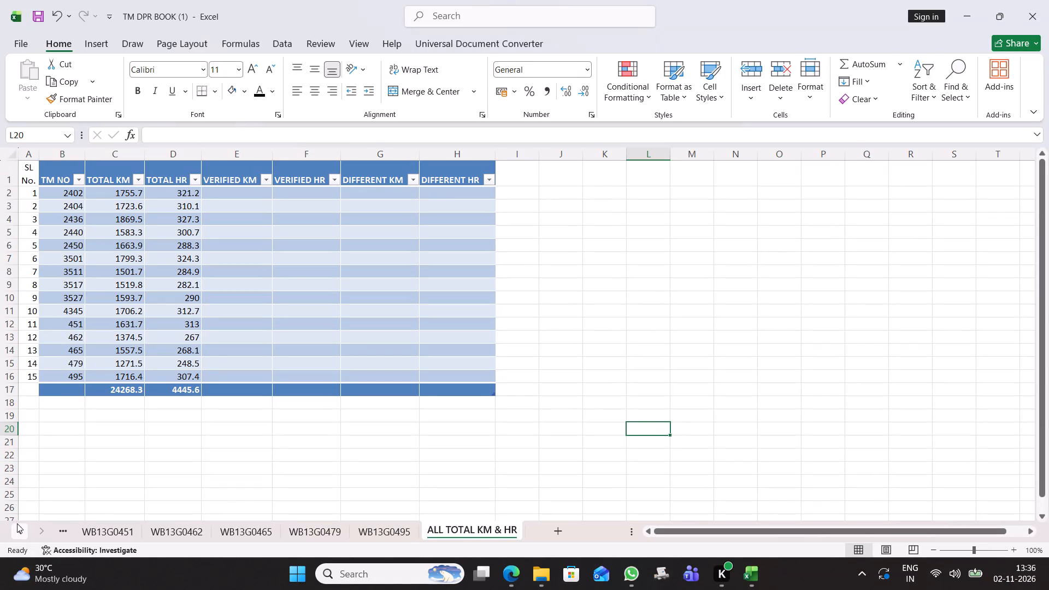
triple_click(18, 526)
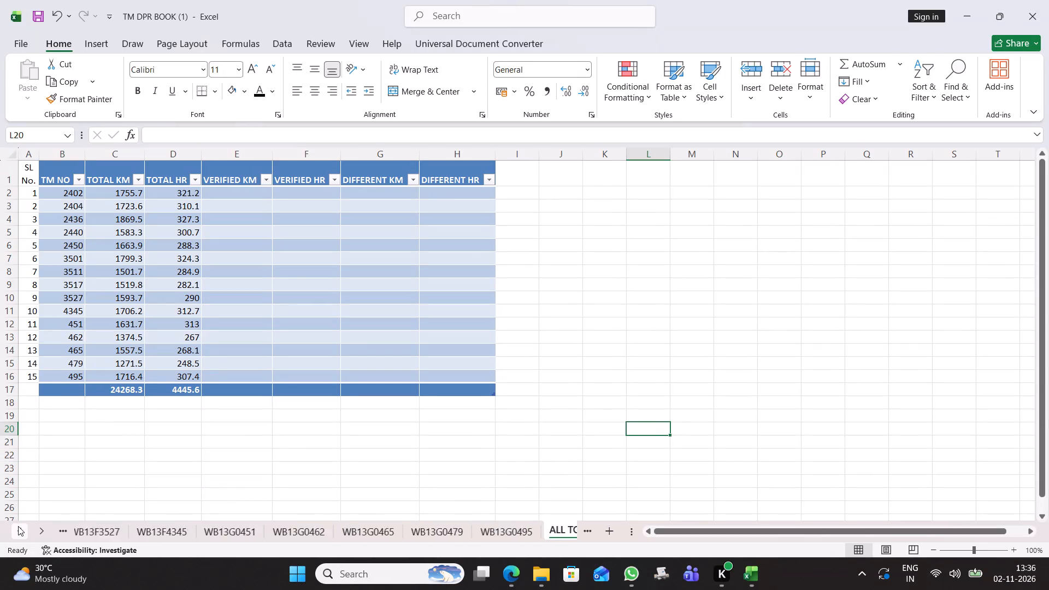
triple_click(18, 526)
triple_click(18, 526)
double_click(18, 526)
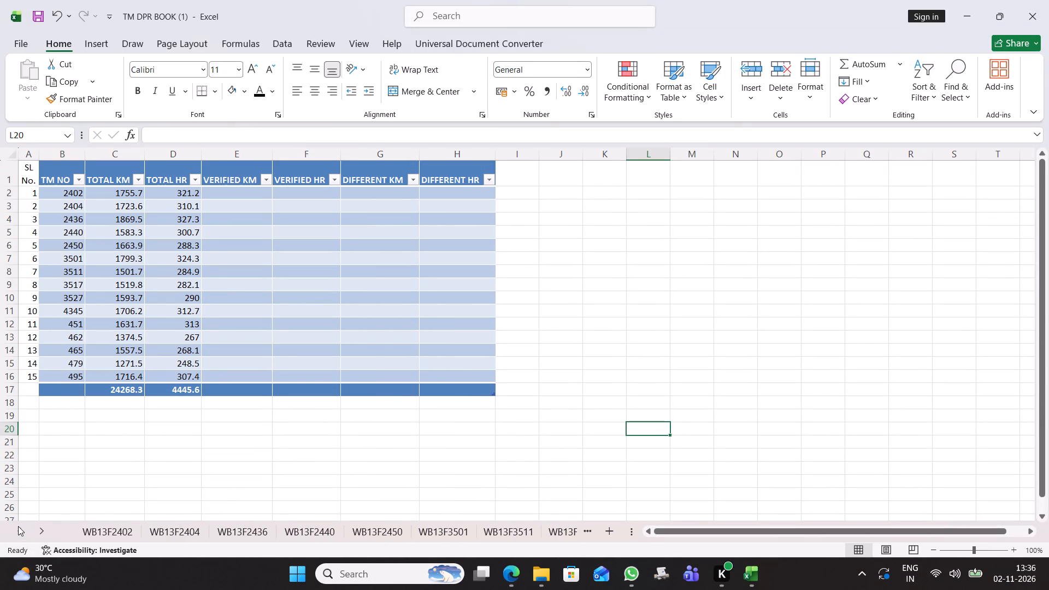
left_click(92, 526)
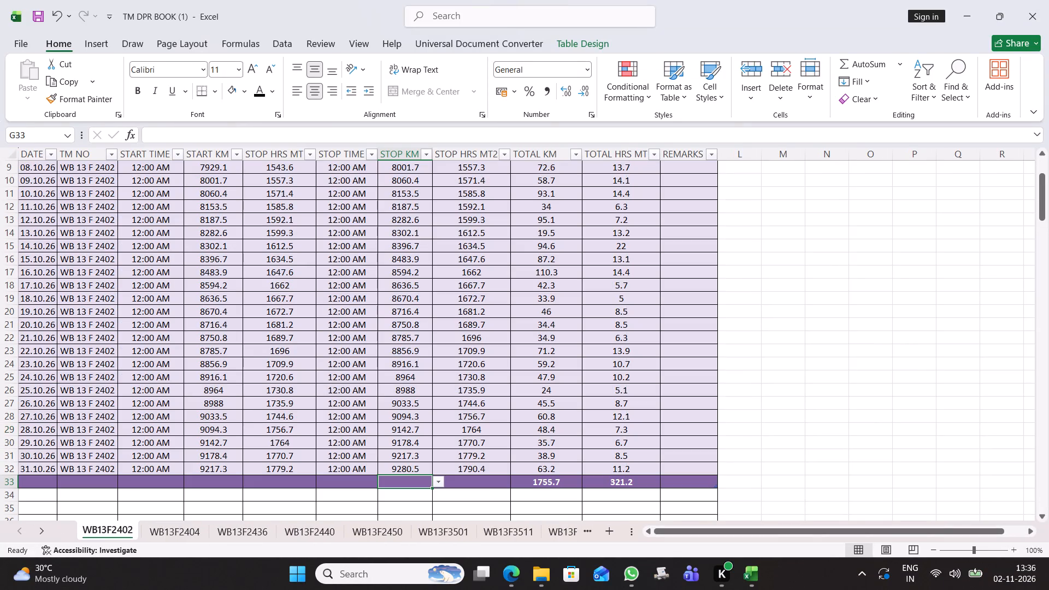
scroll(269, 418, "up", 1)
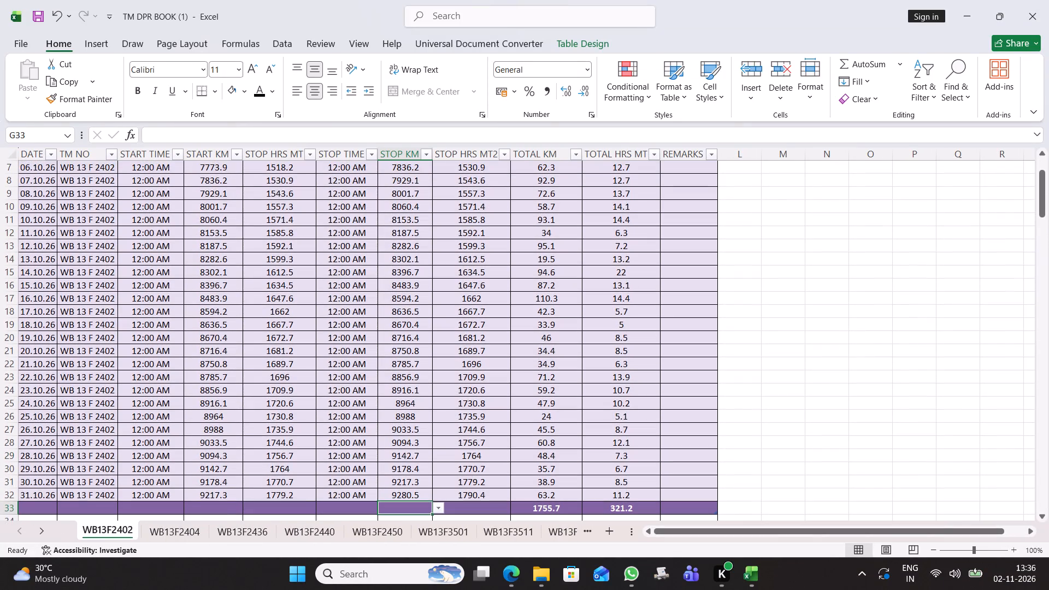
key("Up")
key("Up")
key("Up")
key("Up")
key("Up")
key("Up")
key("Up")
key("Up")
key("Up")
key("Up")
key("Up")
key("Up")
key("Up")
key("Up")
key("Up")
key("Up")
key("Up")
key("Up")
key("Up")
key("Up")
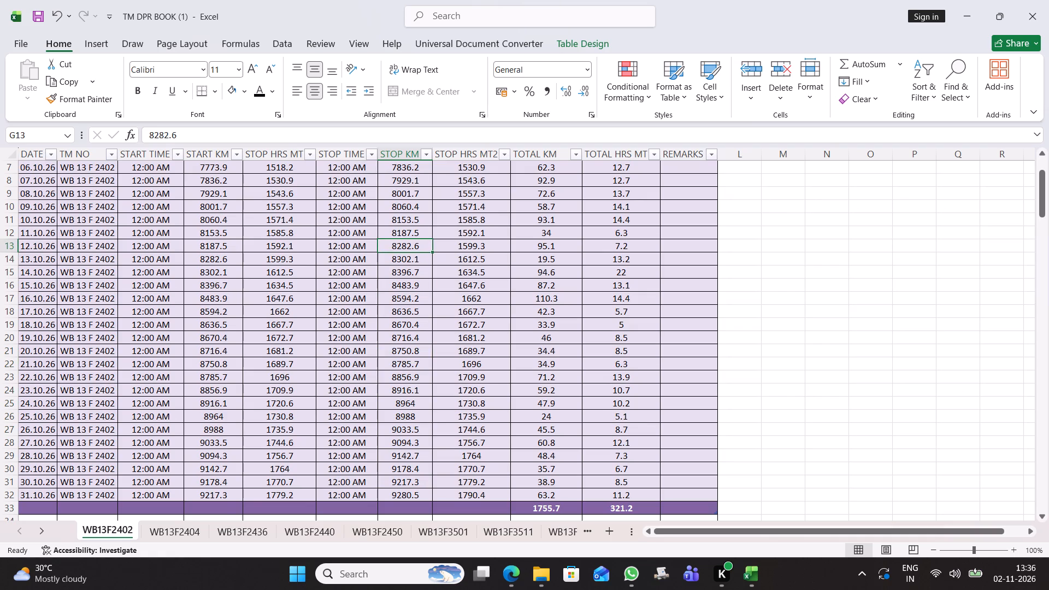
scroll(31, 424, "right", 2)
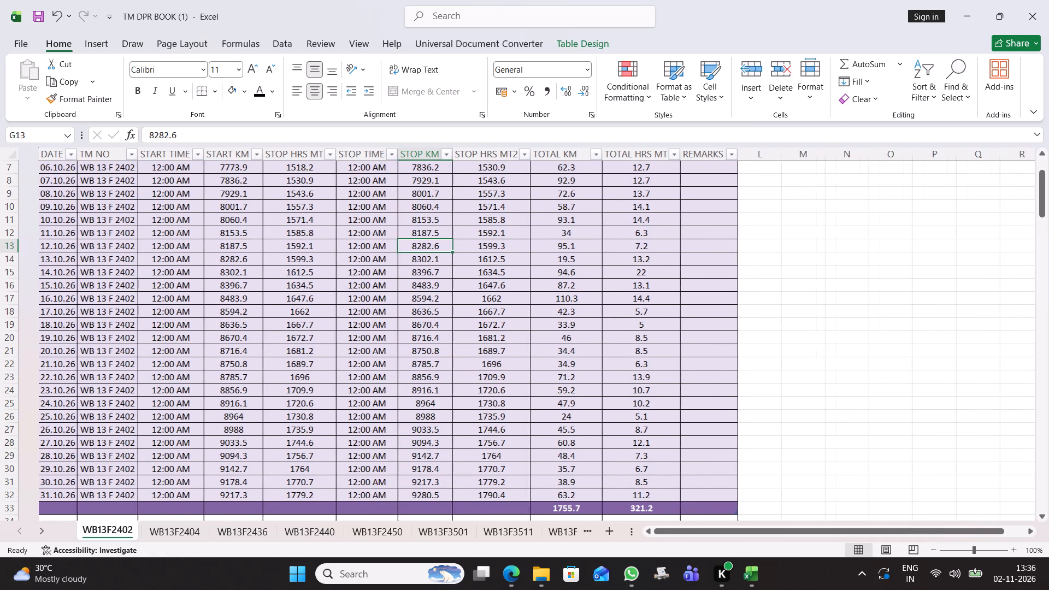
scroll(145, 337, "up", 2)
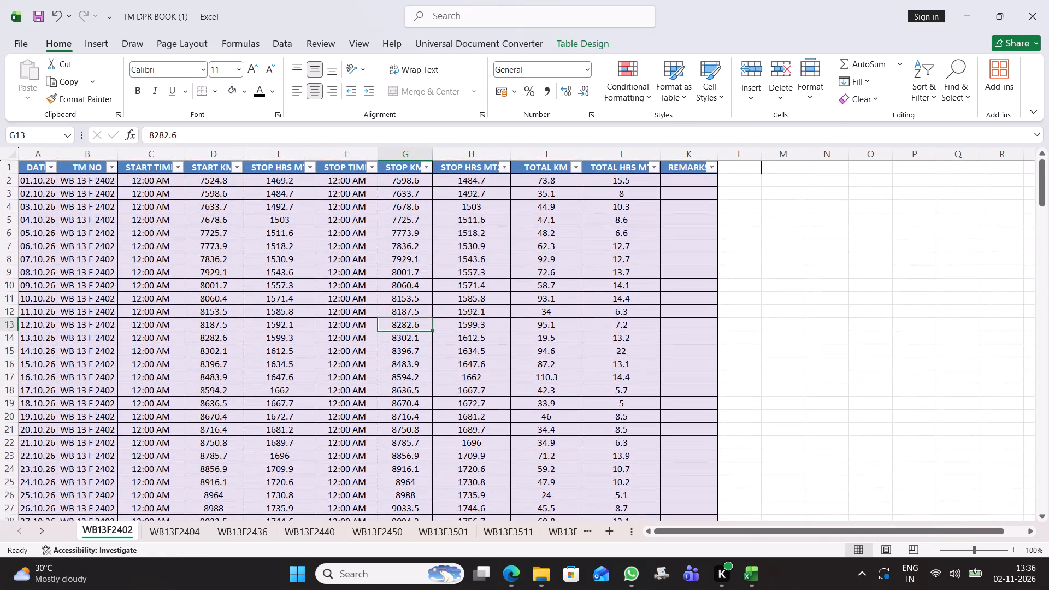
scroll(145, 337, "down", 1)
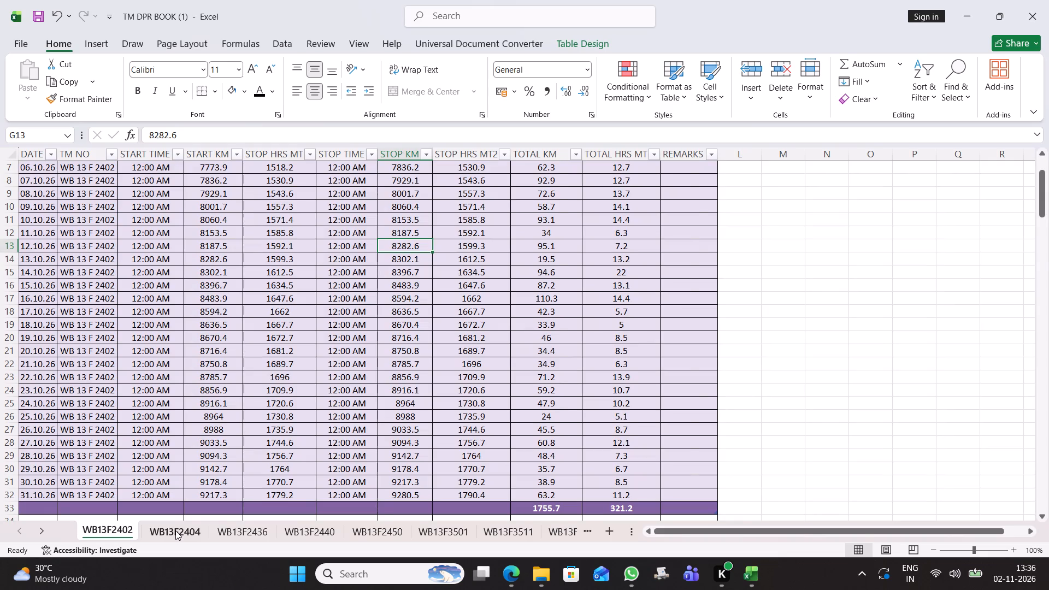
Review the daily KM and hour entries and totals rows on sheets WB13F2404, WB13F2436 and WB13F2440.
left_click(175, 530)
scroll(305, 428, "up", 1)
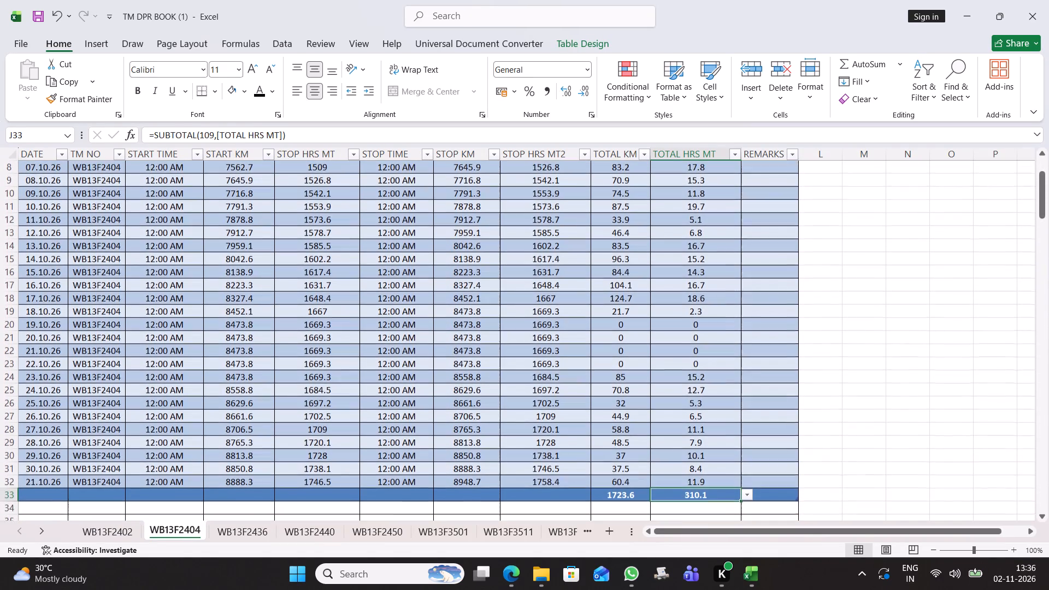
left_click(247, 531)
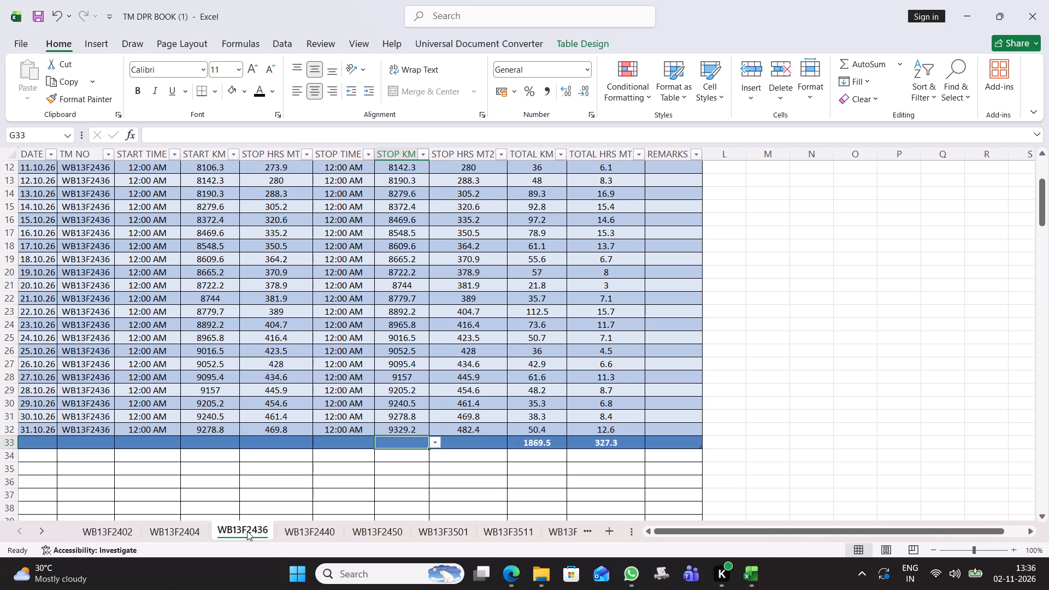
scroll(325, 356, "up", 3)
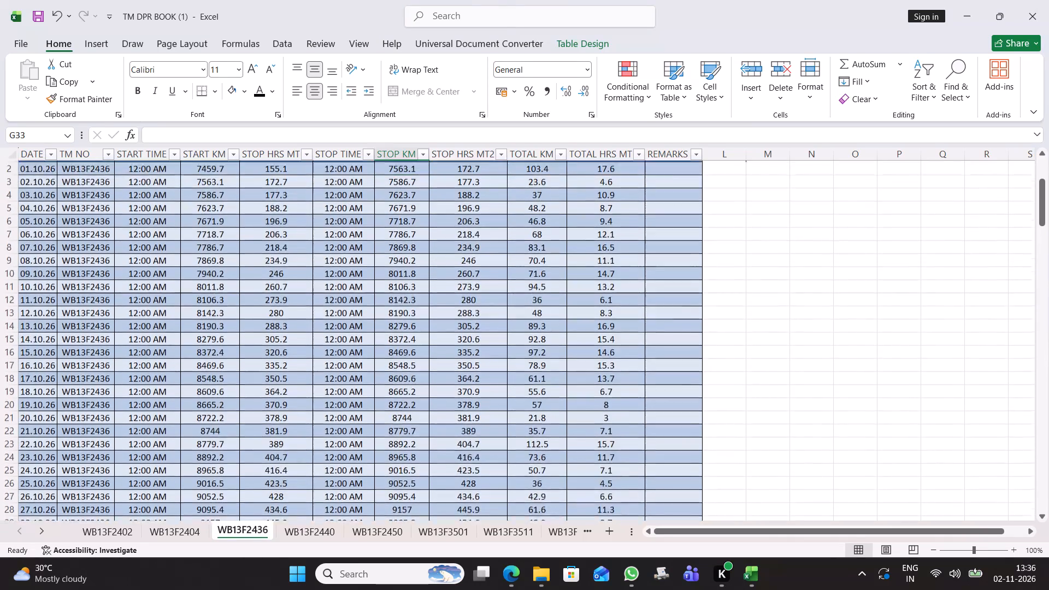
scroll(325, 356, "up", 1)
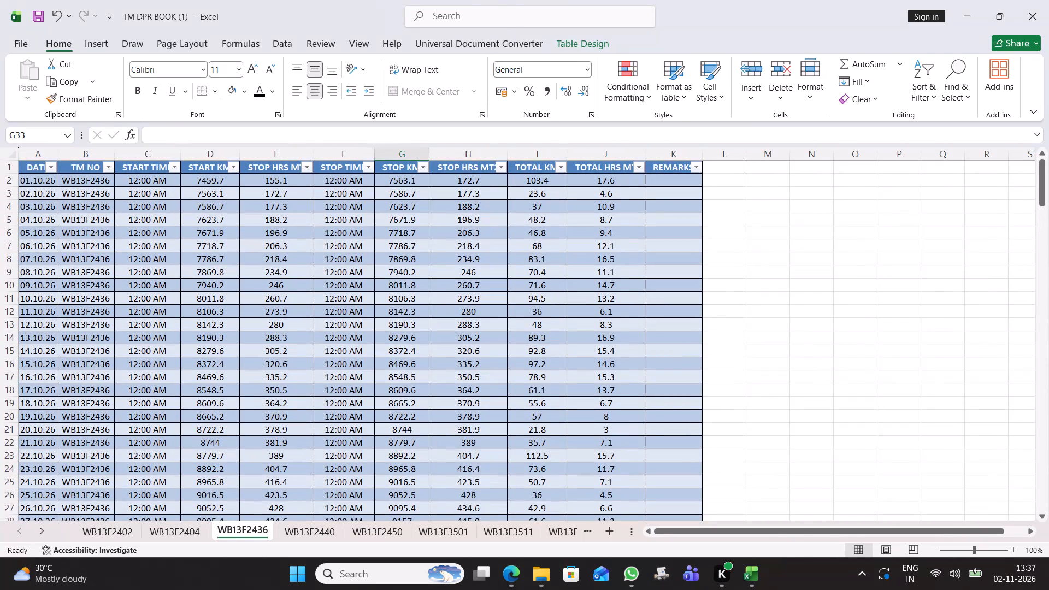
scroll(325, 356, "down", 2)
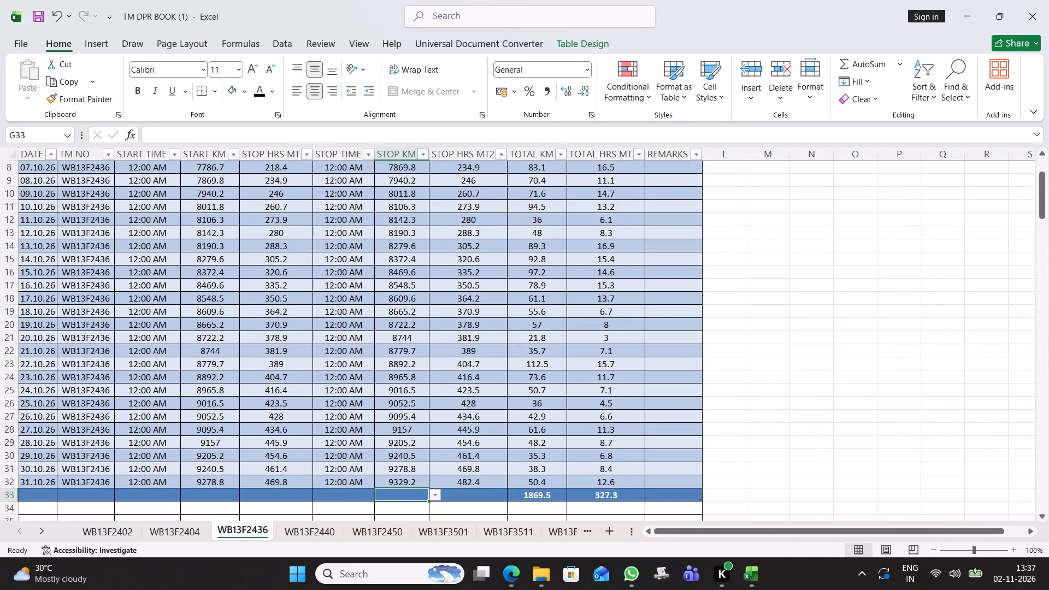
left_click(304, 529)
scroll(360, 362, "up", 1)
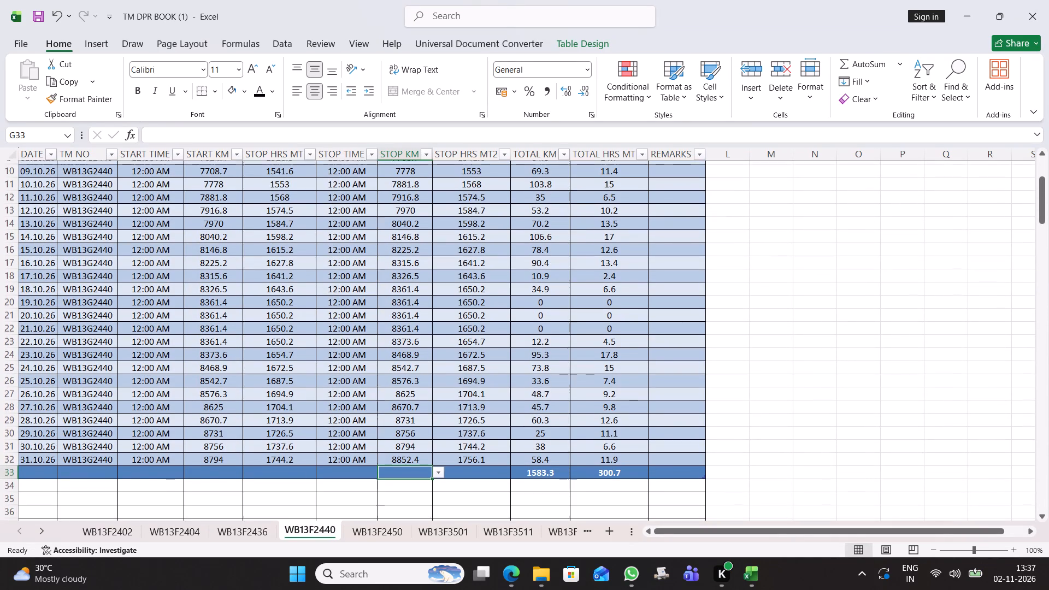
scroll(360, 362, "up", 2)
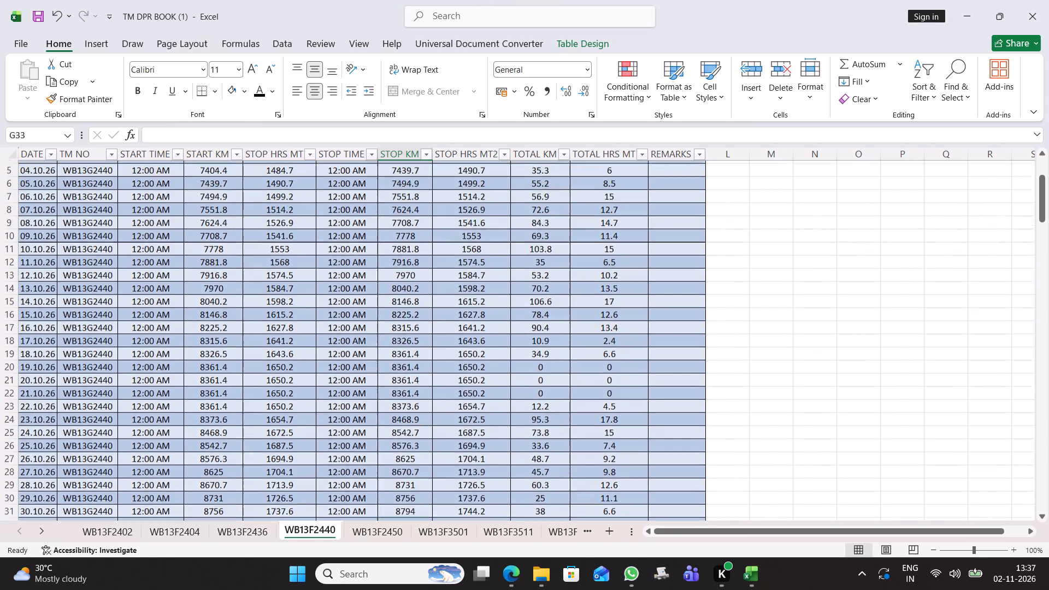
scroll(360, 362, "up", 2)
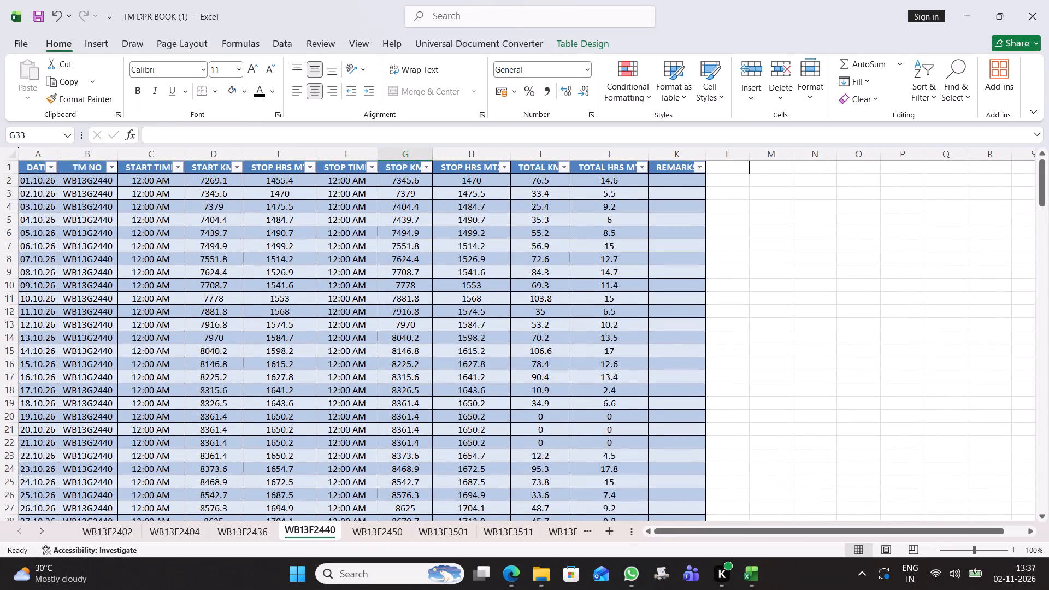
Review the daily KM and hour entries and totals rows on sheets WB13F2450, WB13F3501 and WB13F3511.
left_click(368, 530)
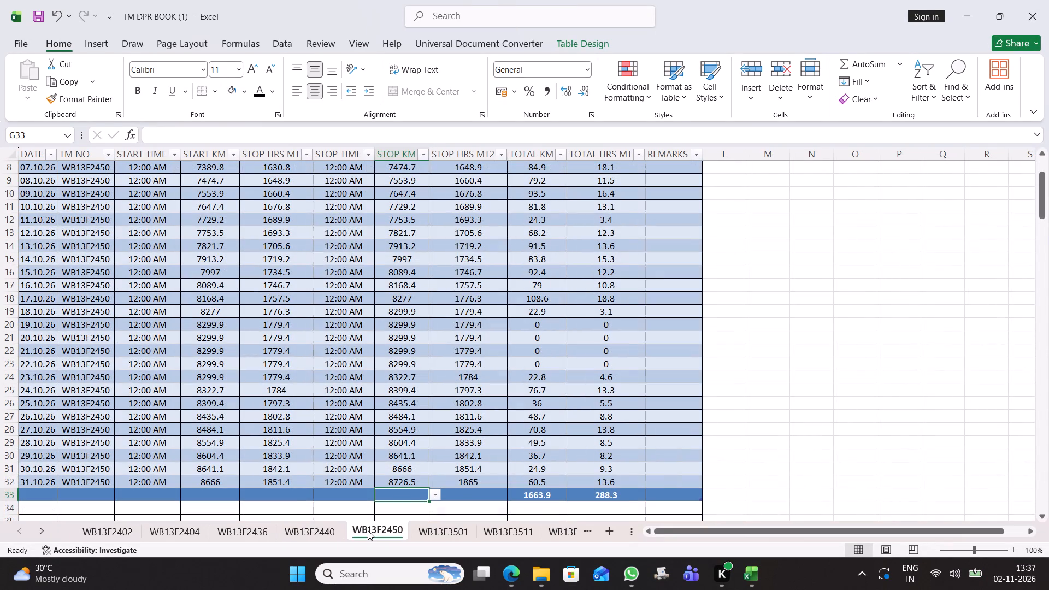
scroll(345, 450, "up", 2)
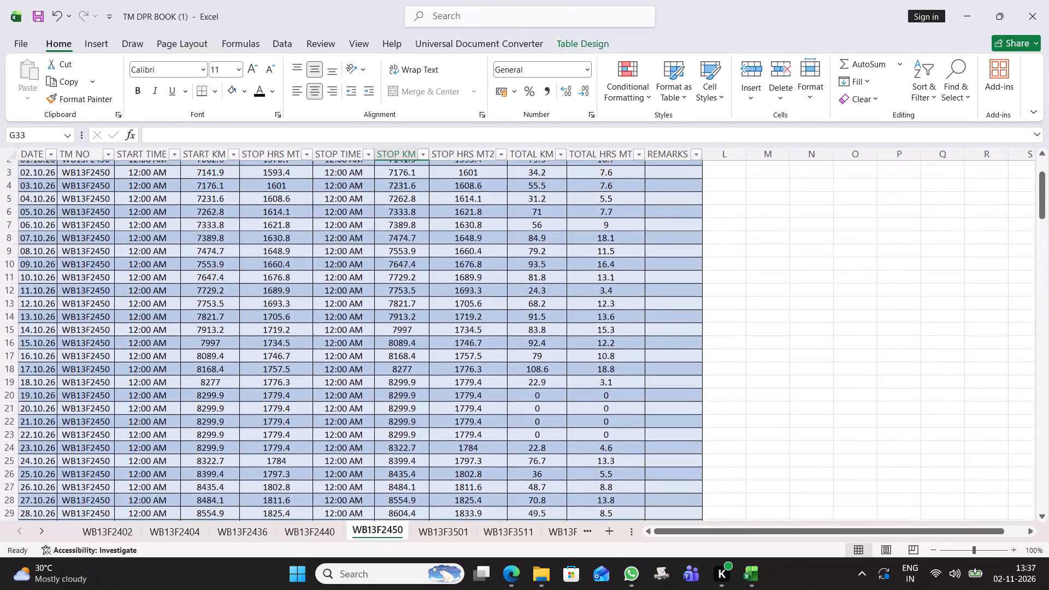
scroll(345, 450, "up", 2)
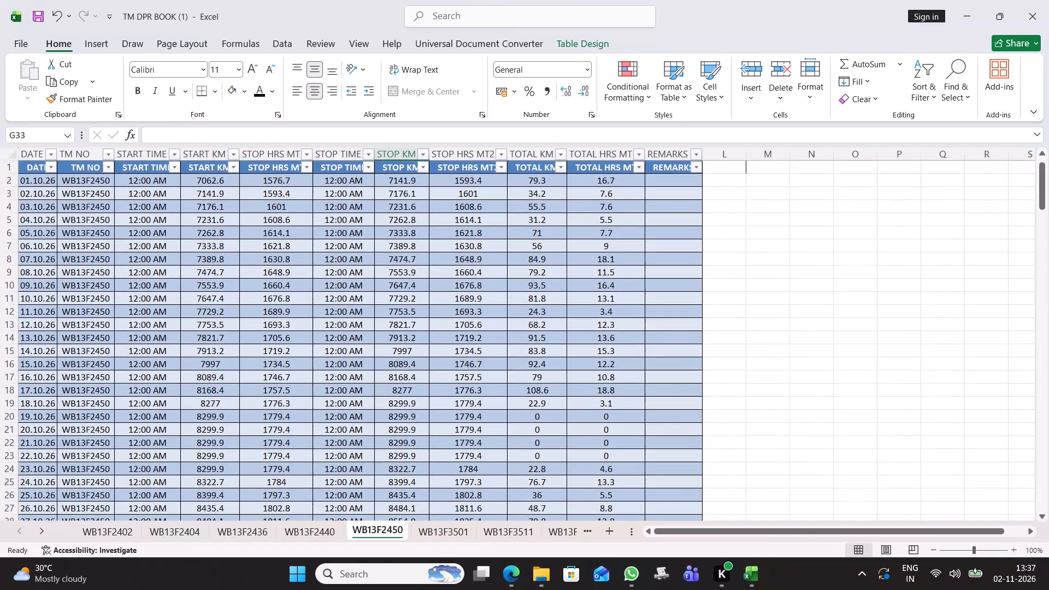
scroll(345, 450, "down", 2)
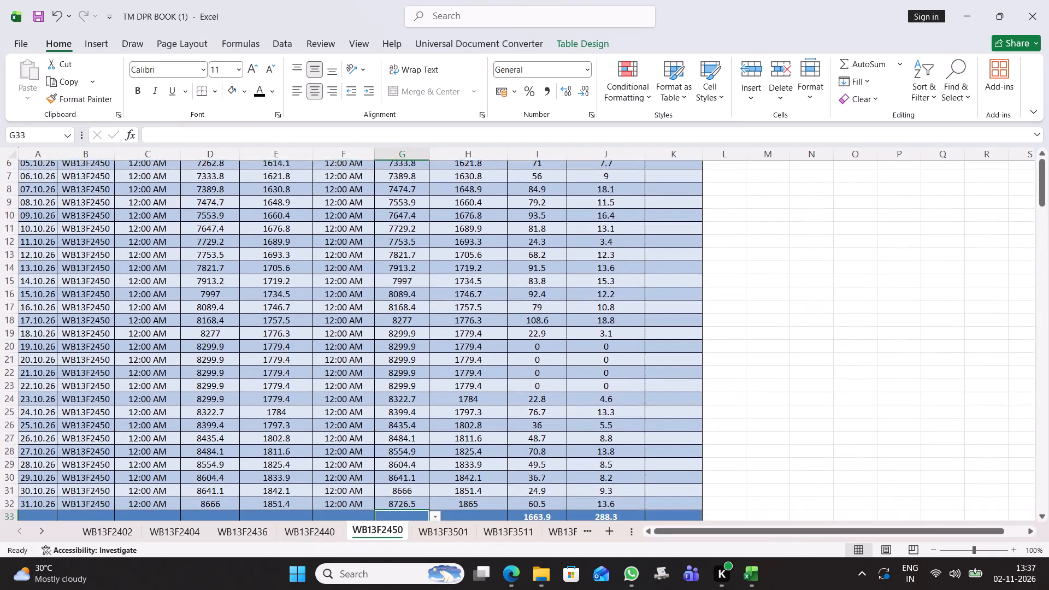
scroll(345, 450, "down", 1)
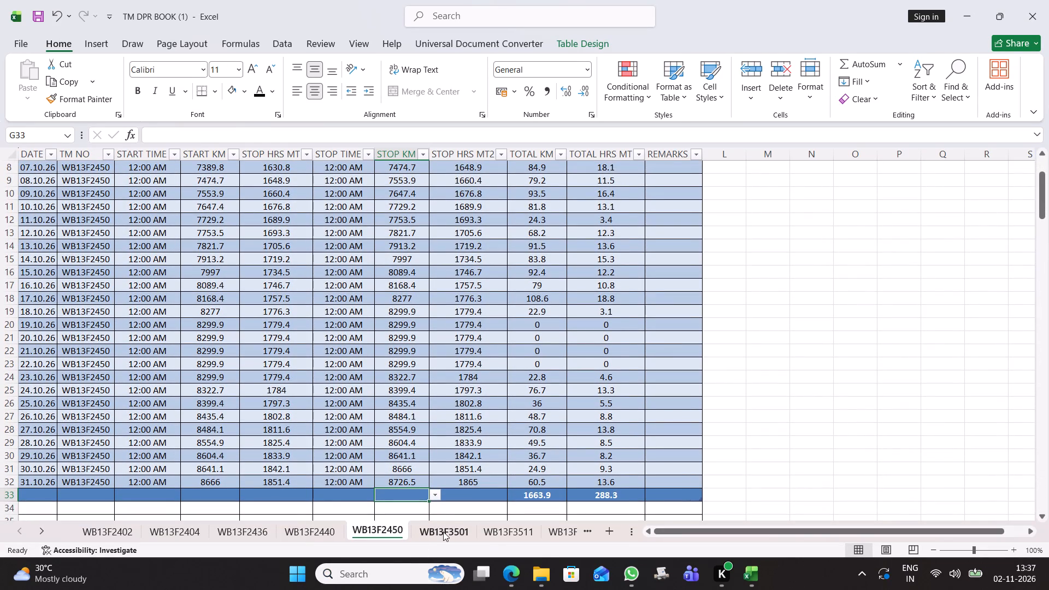
left_click(443, 532)
scroll(410, 362, "up", 1)
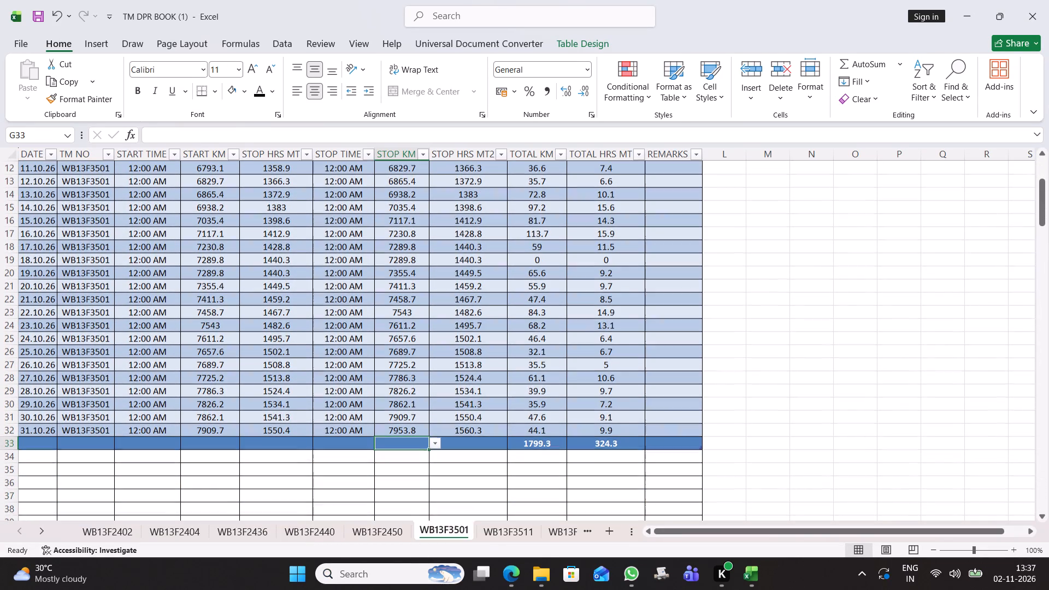
scroll(410, 362, "up", 1)
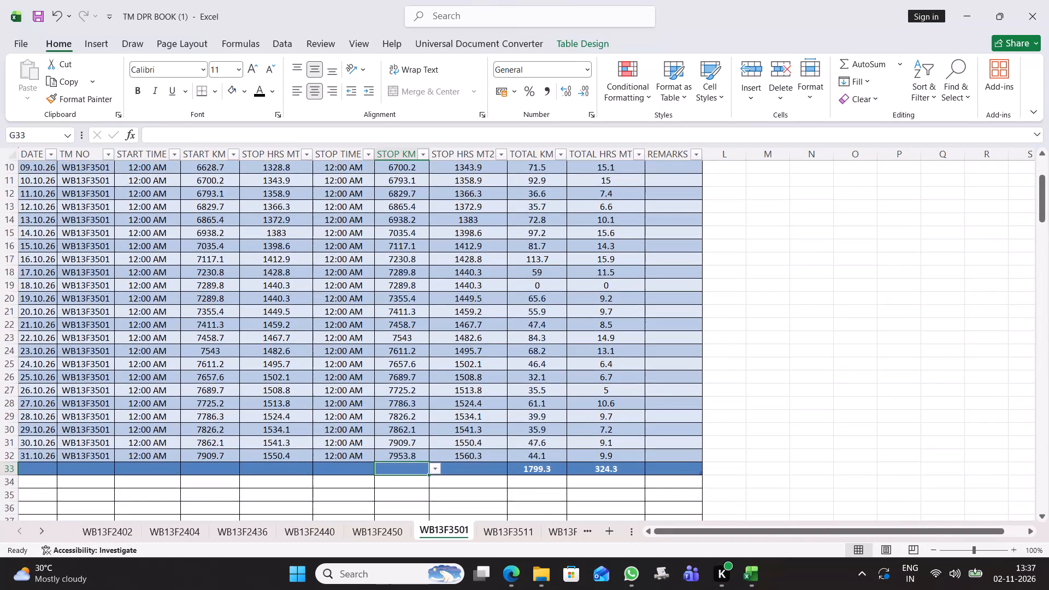
left_click(505, 533)
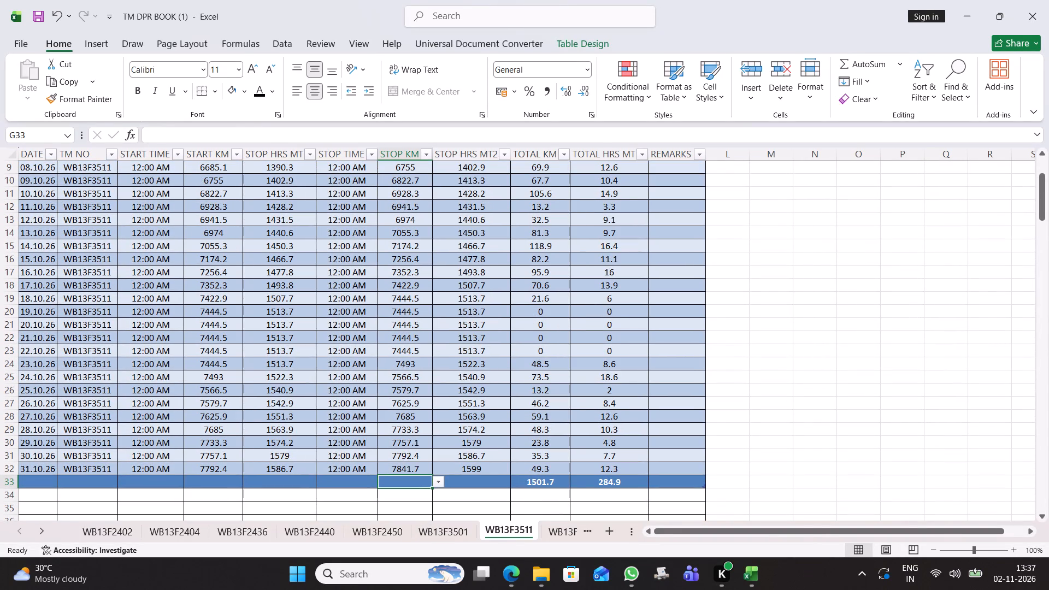
scroll(467, 426, "up", 1)
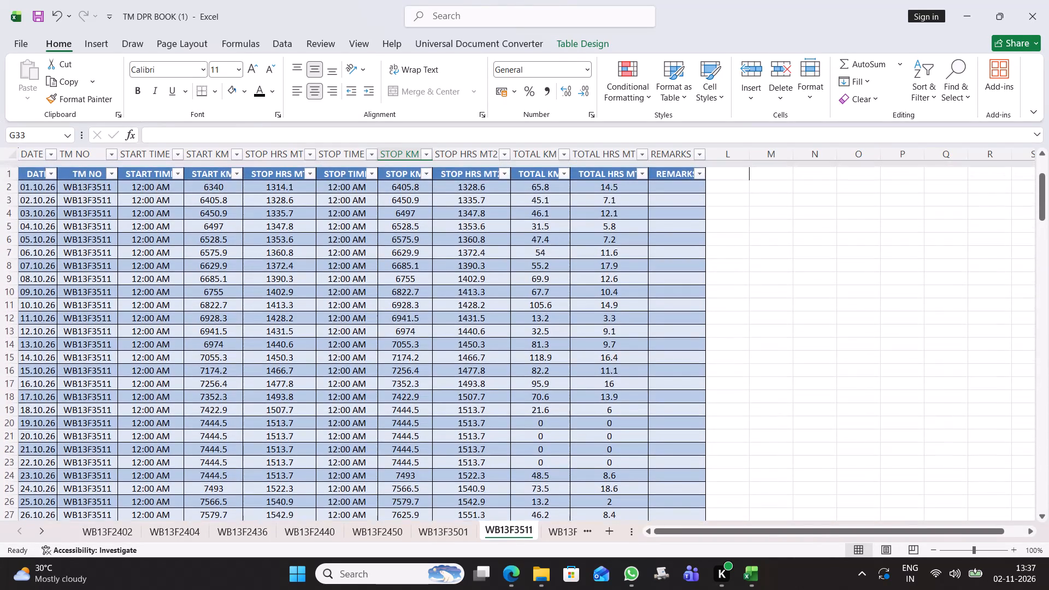
scroll(467, 426, "up", 1)
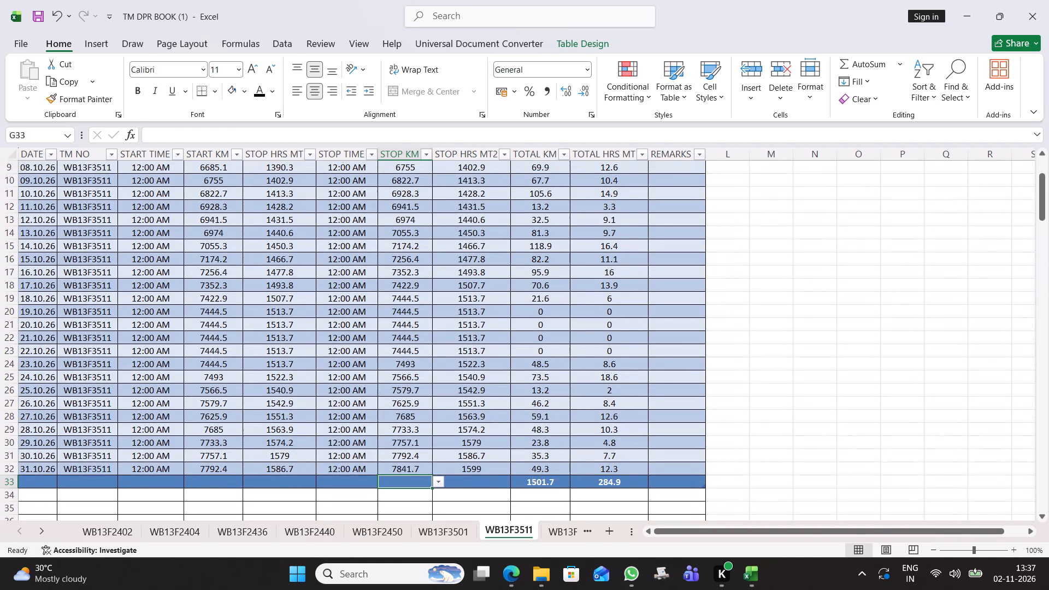
left_click(556, 528)
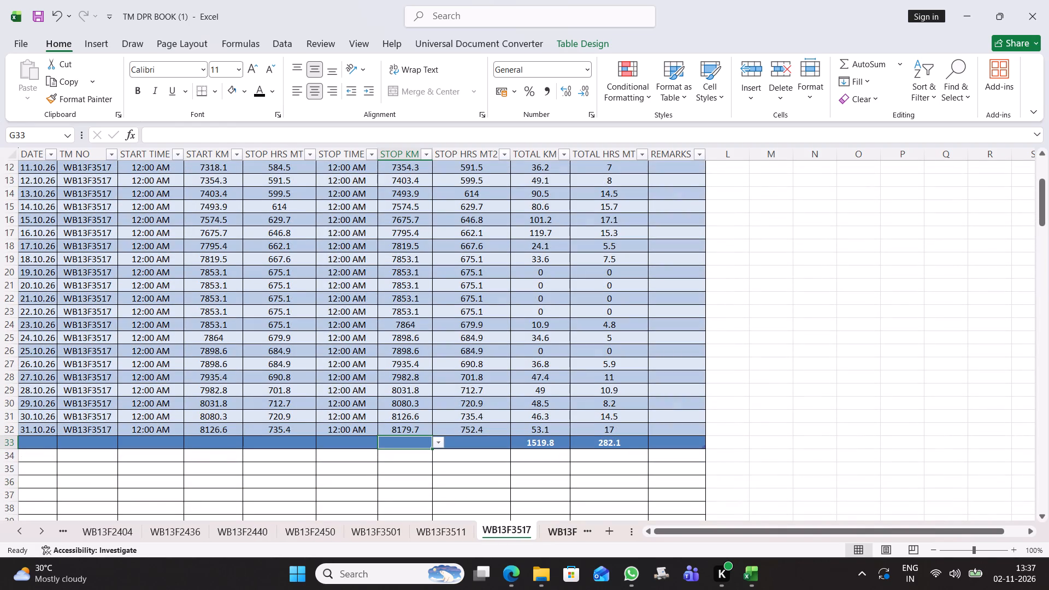
scroll(490, 400, "up", 2)
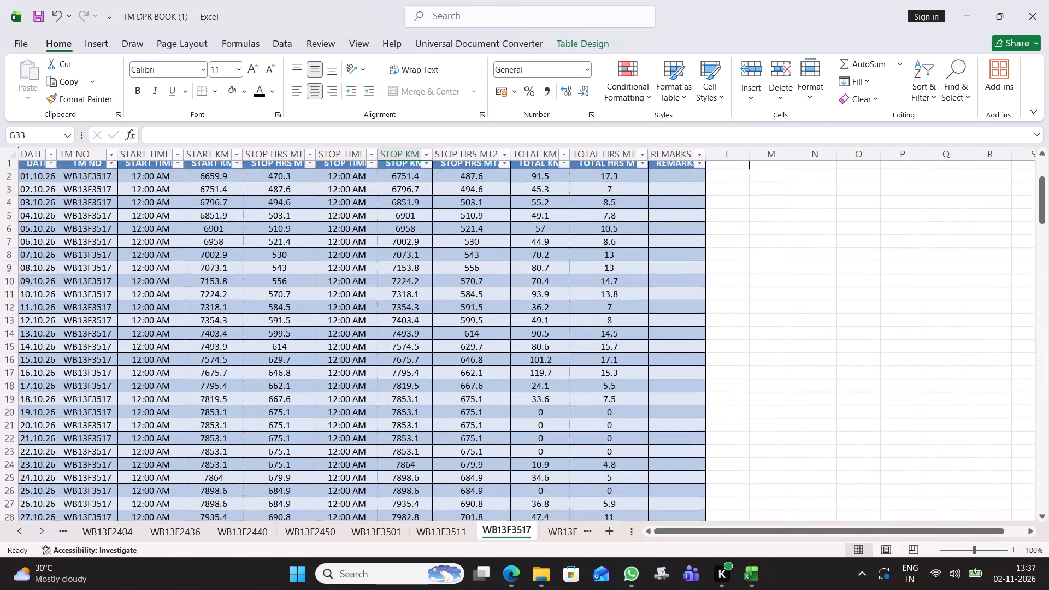
scroll(490, 400, "up", 1)
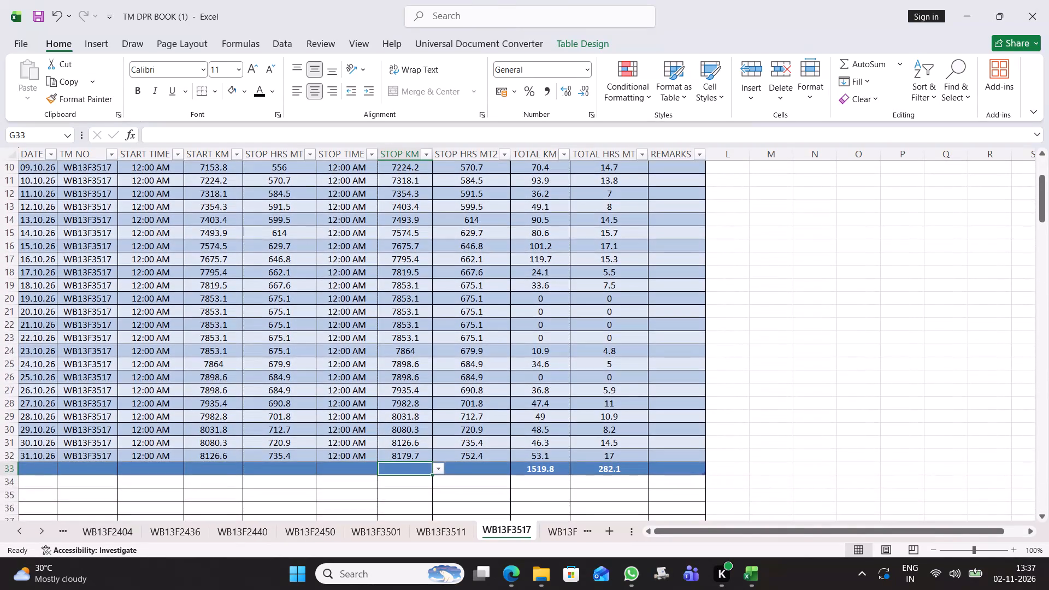
left_click(557, 530)
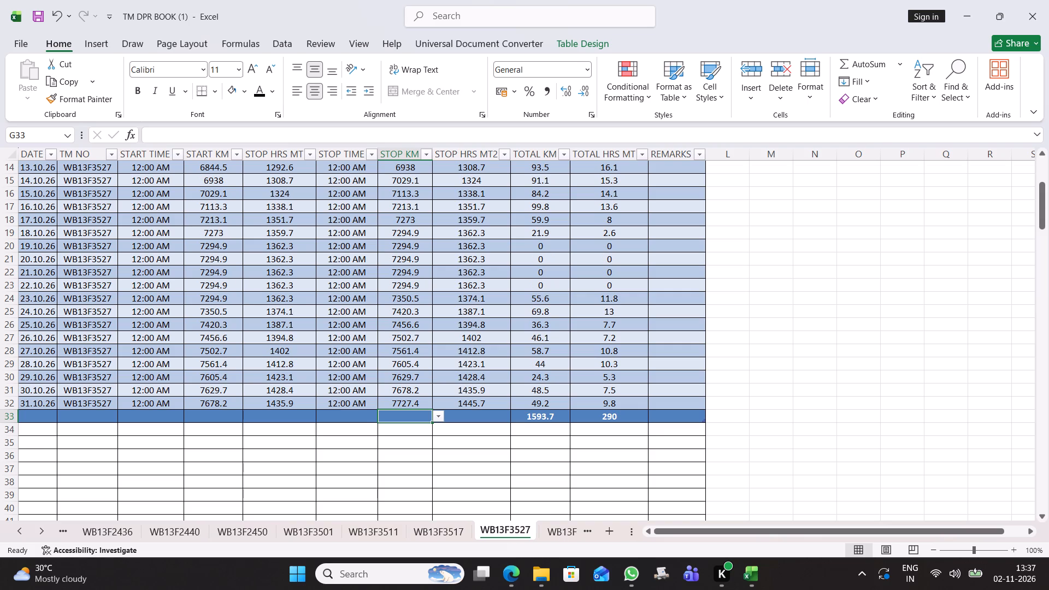
scroll(494, 323, "up", 4)
scroll(494, 323, "down", 1)
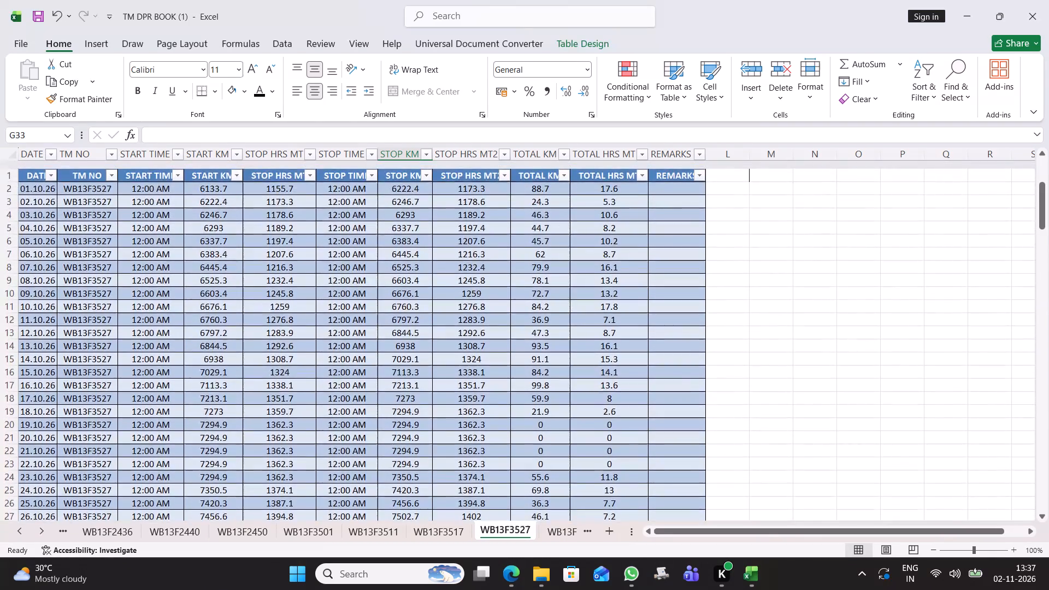
scroll(494, 323, "down", 1)
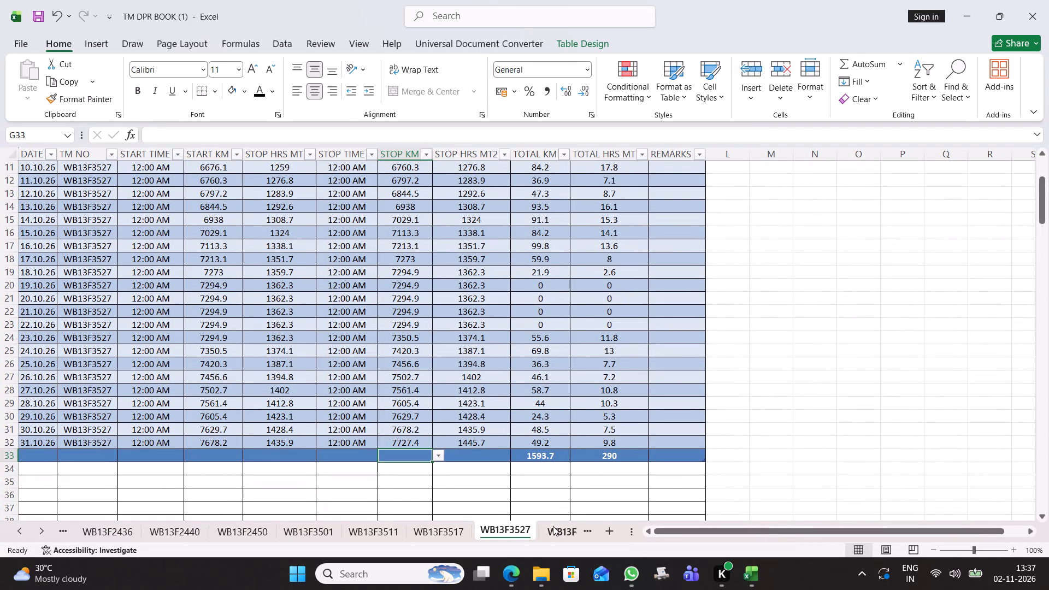
left_click(559, 531)
scroll(514, 384, "up", 1)
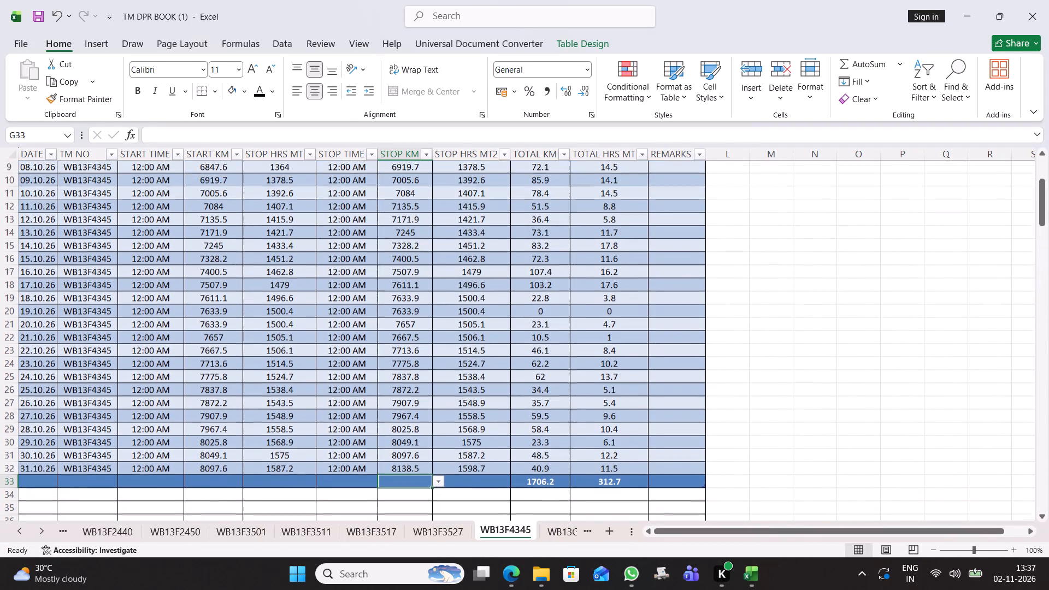
scroll(514, 384, "up", 1)
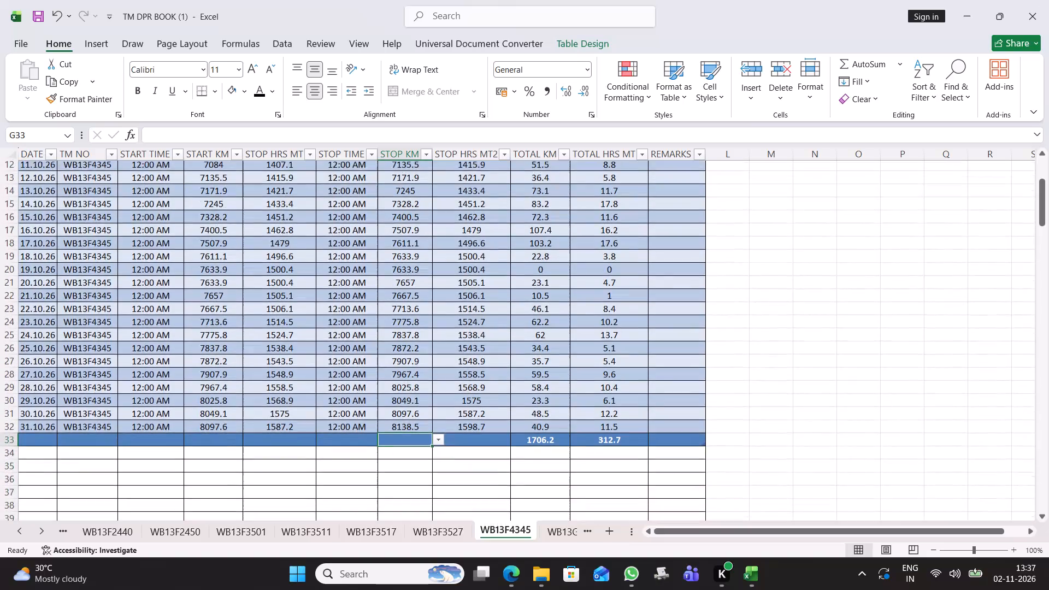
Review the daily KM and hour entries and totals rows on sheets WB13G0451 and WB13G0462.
left_click(553, 538)
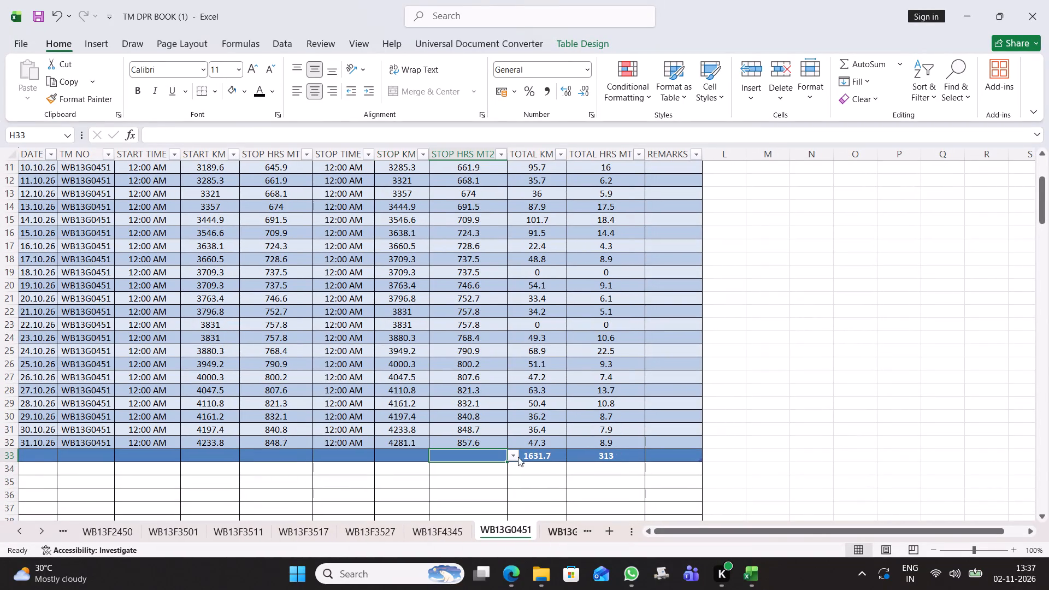
scroll(479, 374, "up", 3)
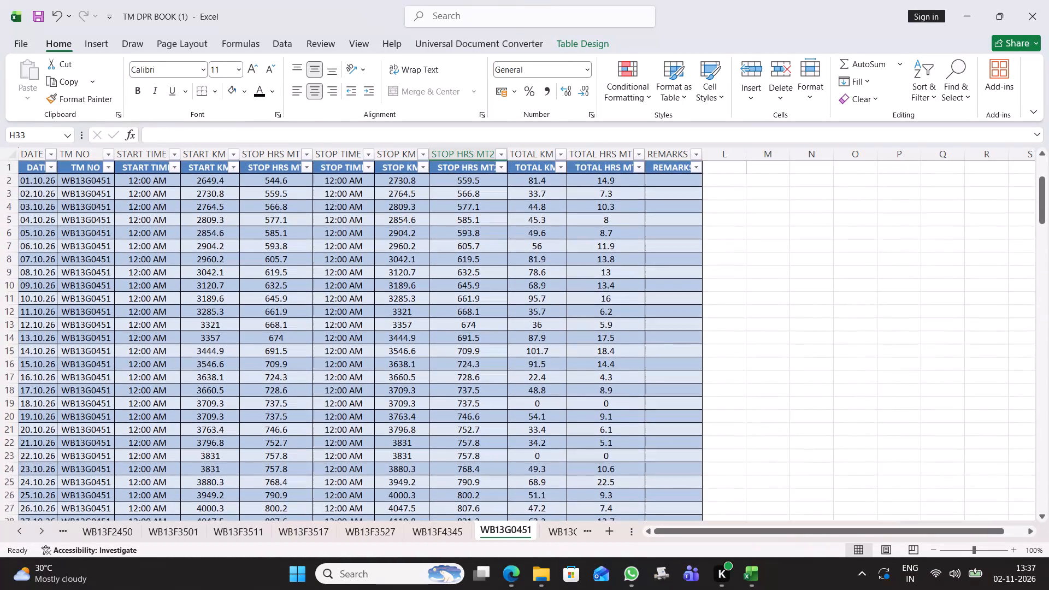
scroll(479, 374, "down", 2)
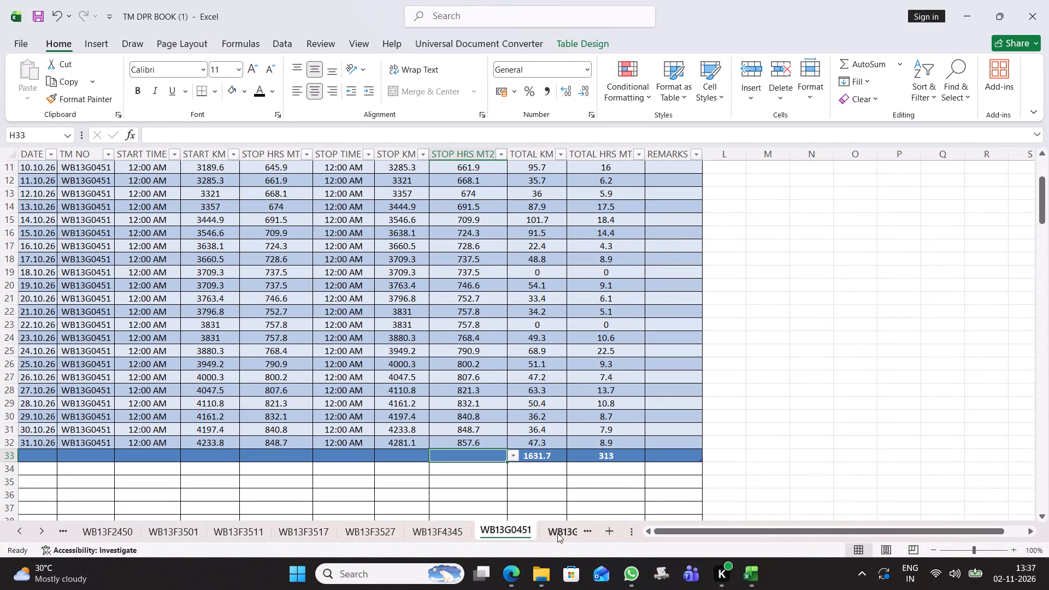
left_click(557, 533)
scroll(537, 375, "up", 2)
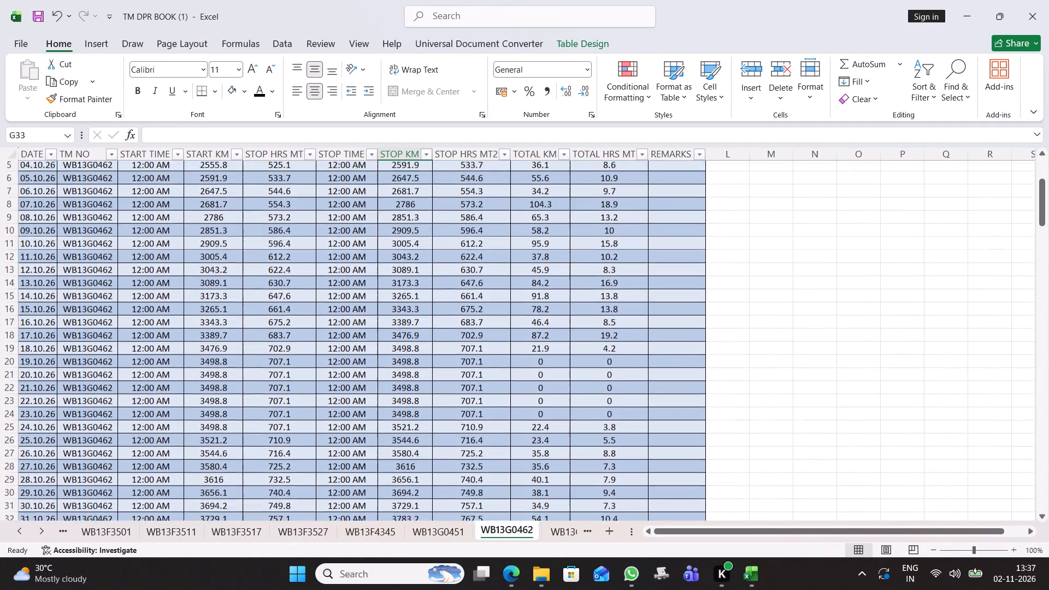
scroll(537, 375, "up", 3)
scroll(537, 375, "down", 1)
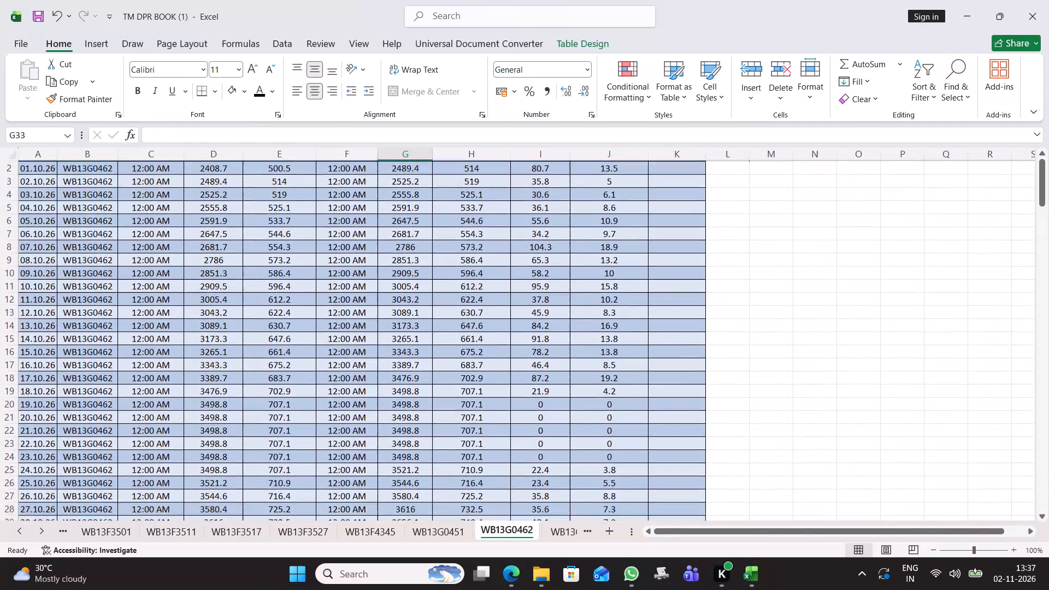
scroll(537, 375, "down", 2)
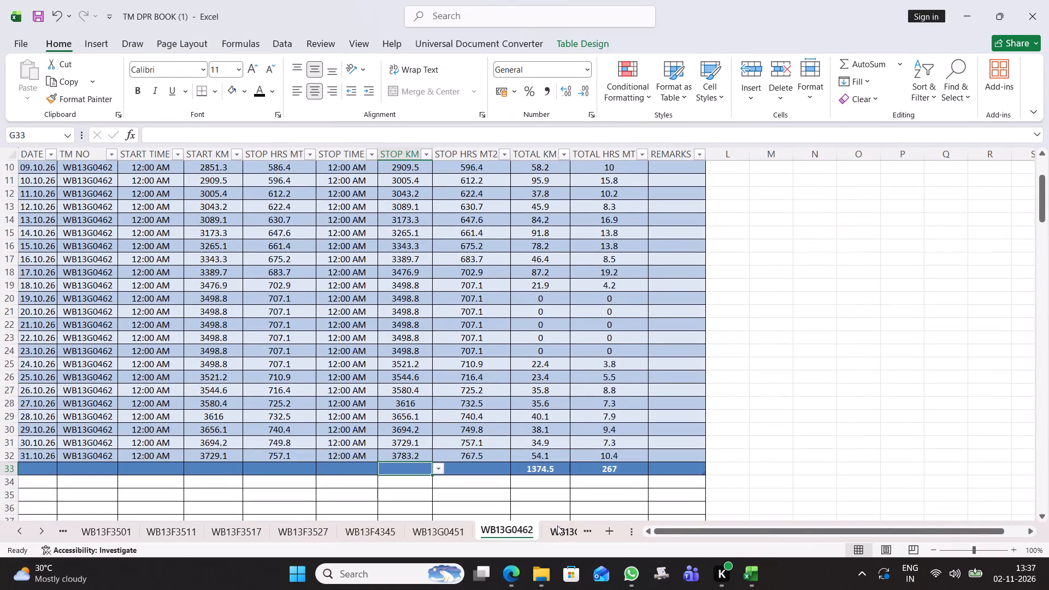
left_click(557, 526)
scroll(522, 367, "up", 1)
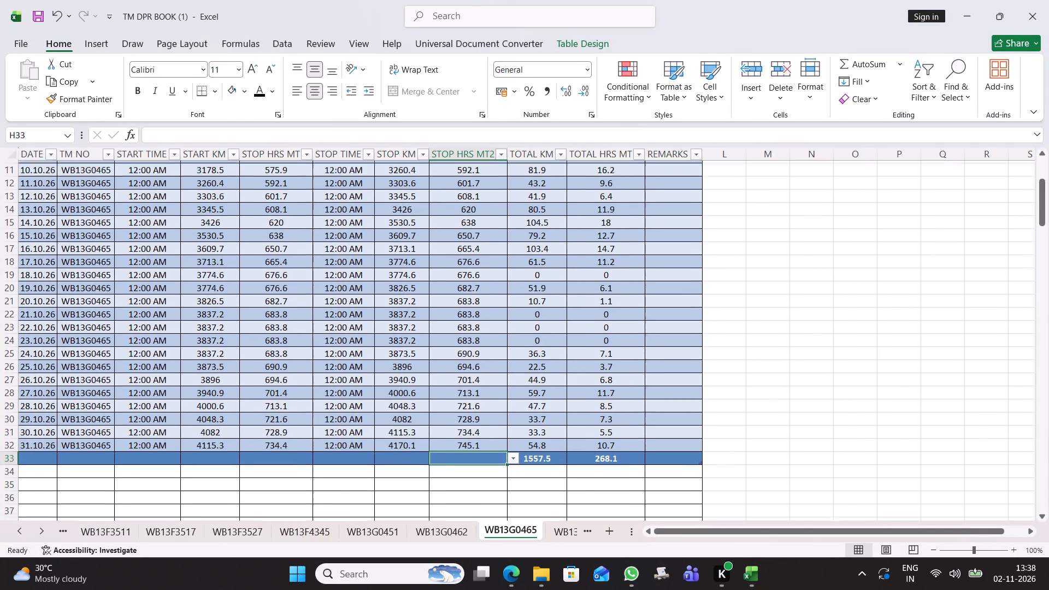
scroll(522, 367, "up", 3)
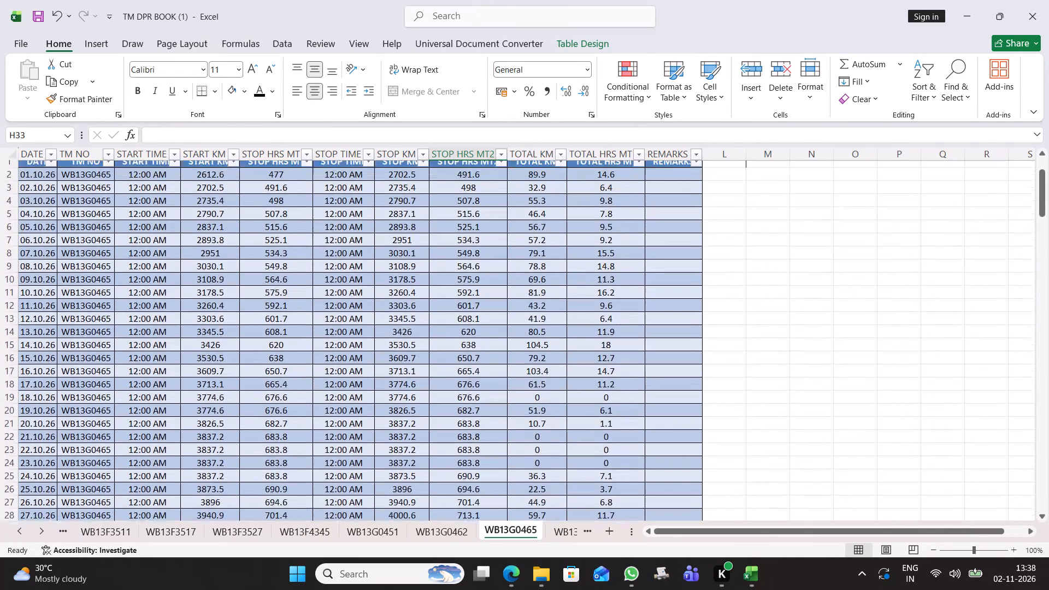
scroll(522, 367, "up", 2)
scroll(522, 367, "down", 2)
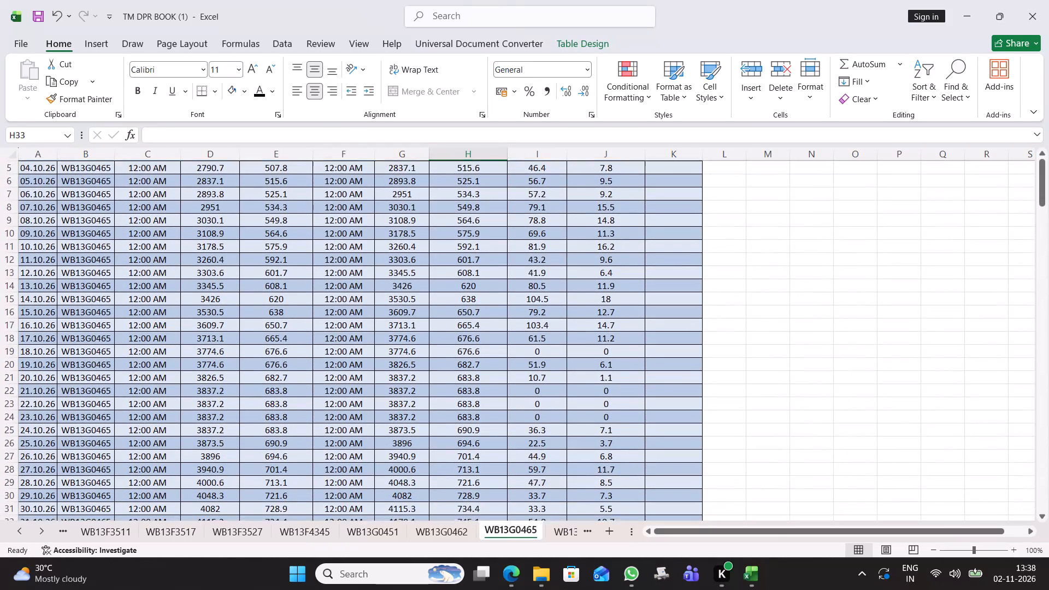
scroll(522, 367, "down", 1)
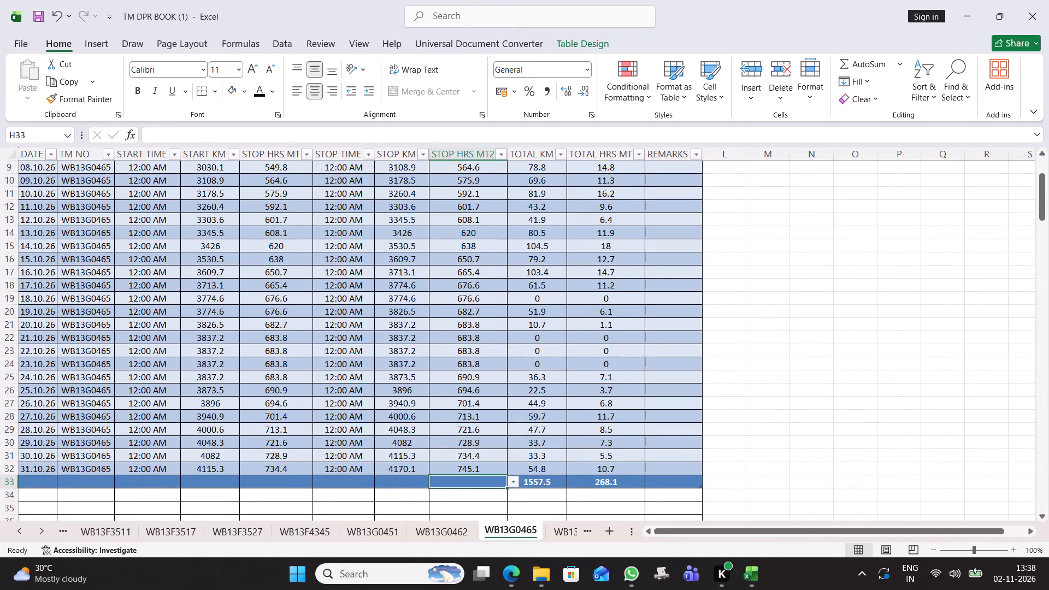
left_click(564, 529)
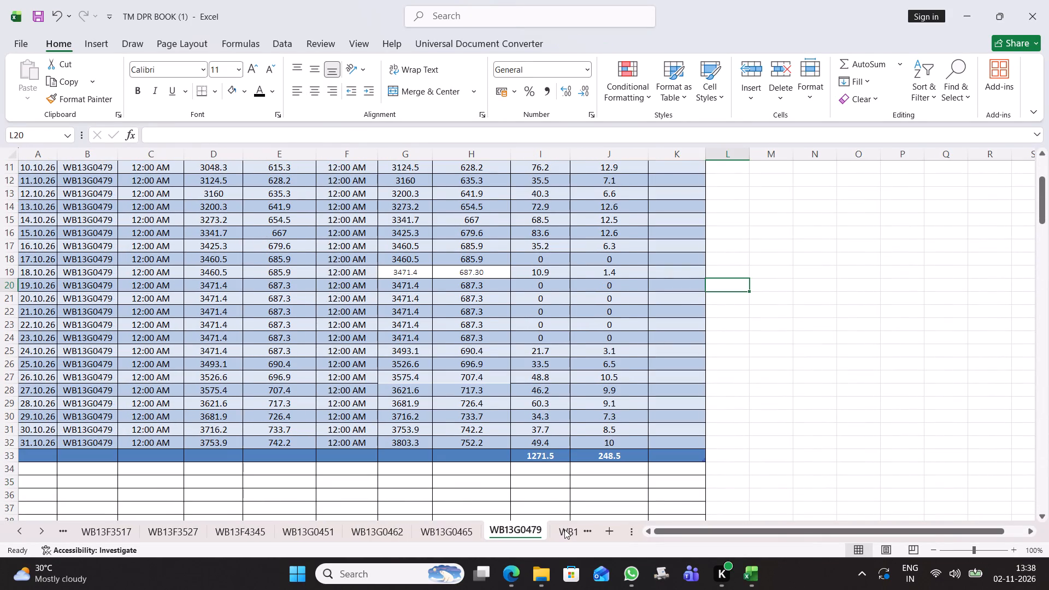
scroll(518, 350, "up", 1)
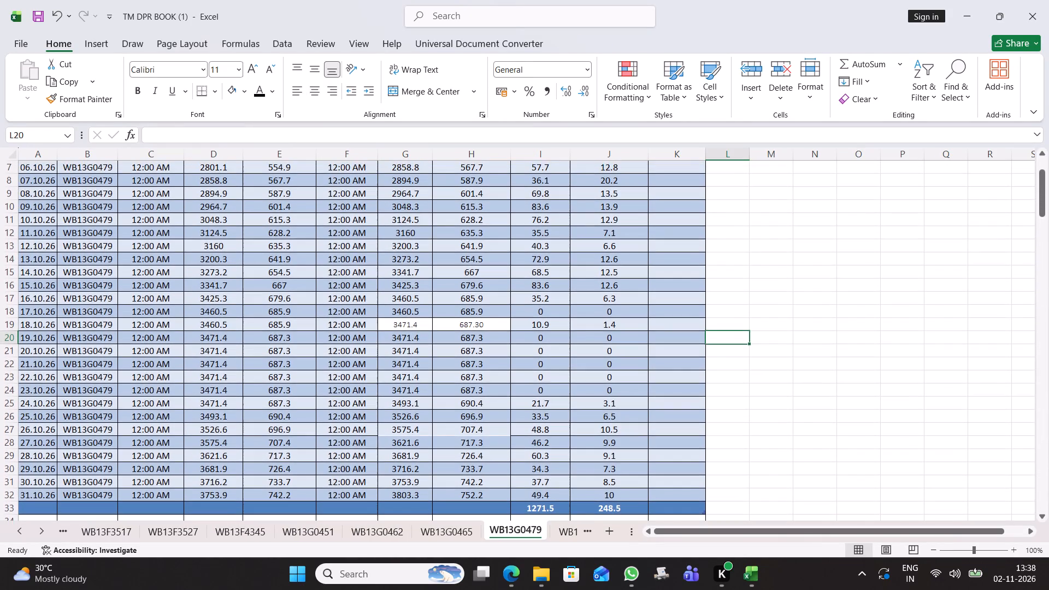
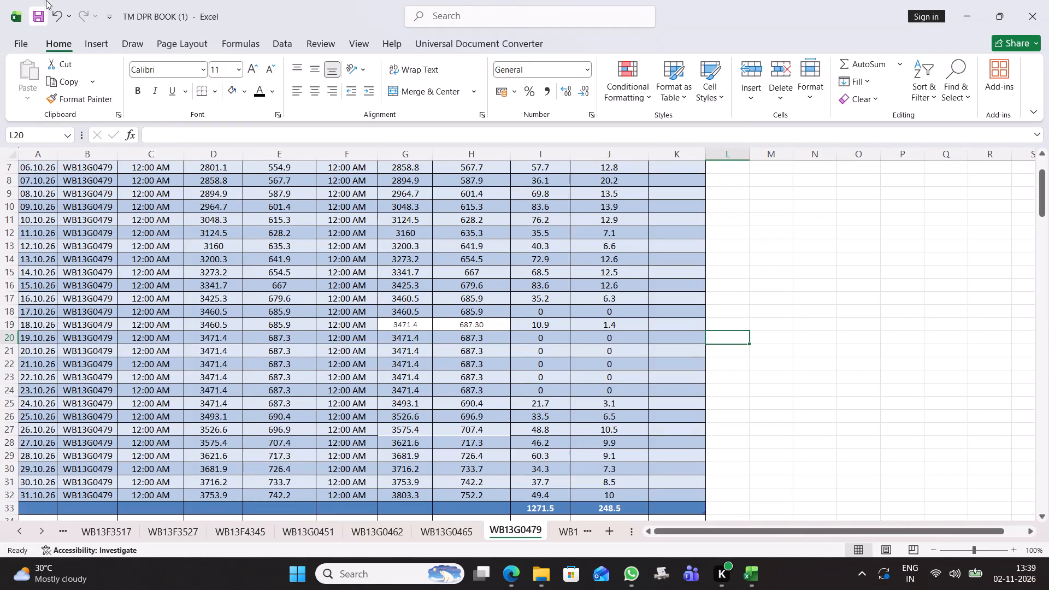
Save the TM DPR BOOK (1) workbook and close it.
left_click(39, 13)
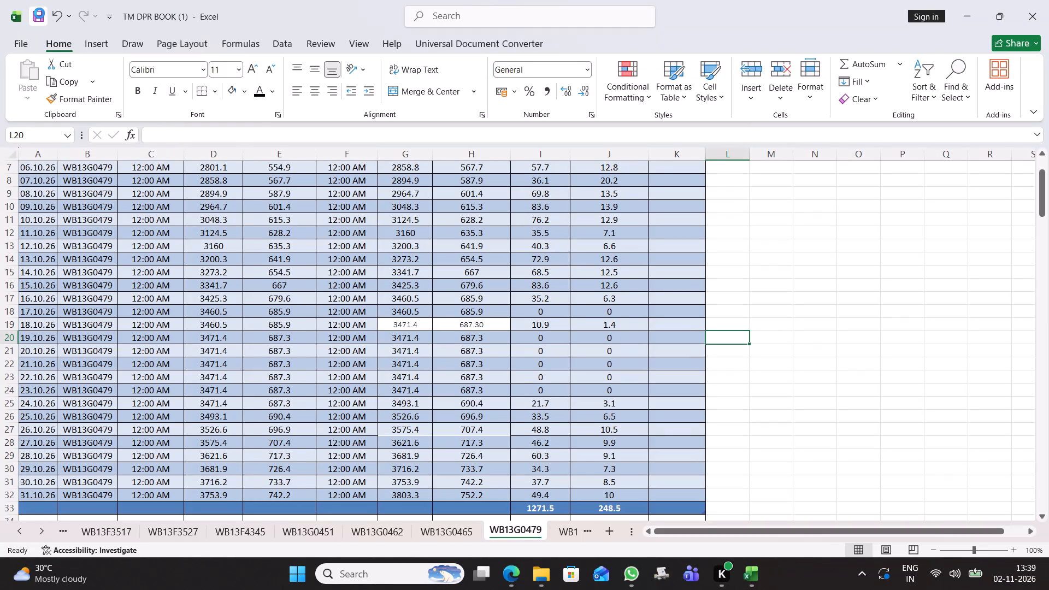
left_click(39, 13)
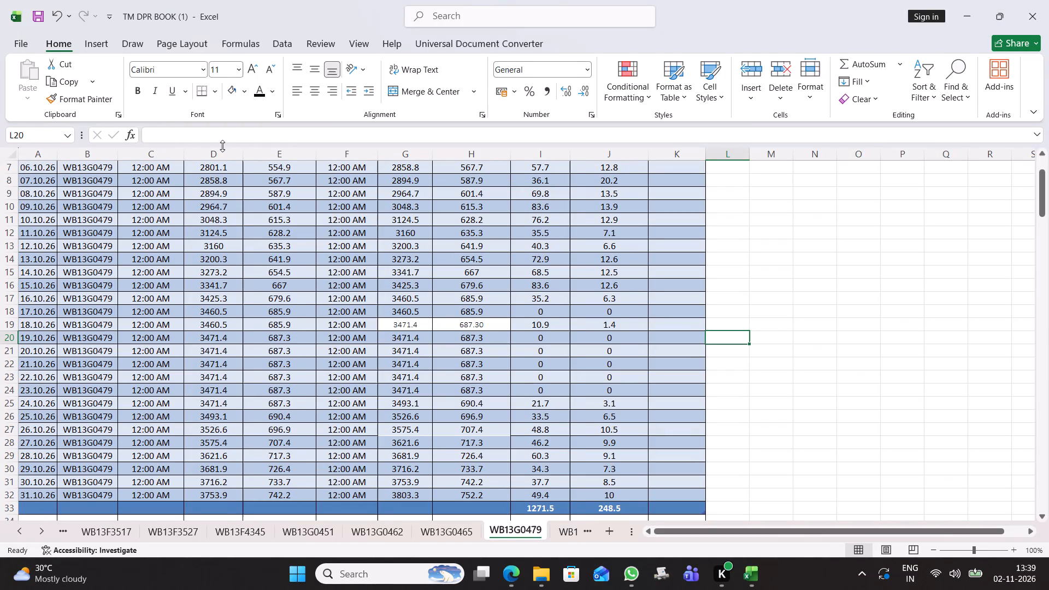
left_click(38, 13)
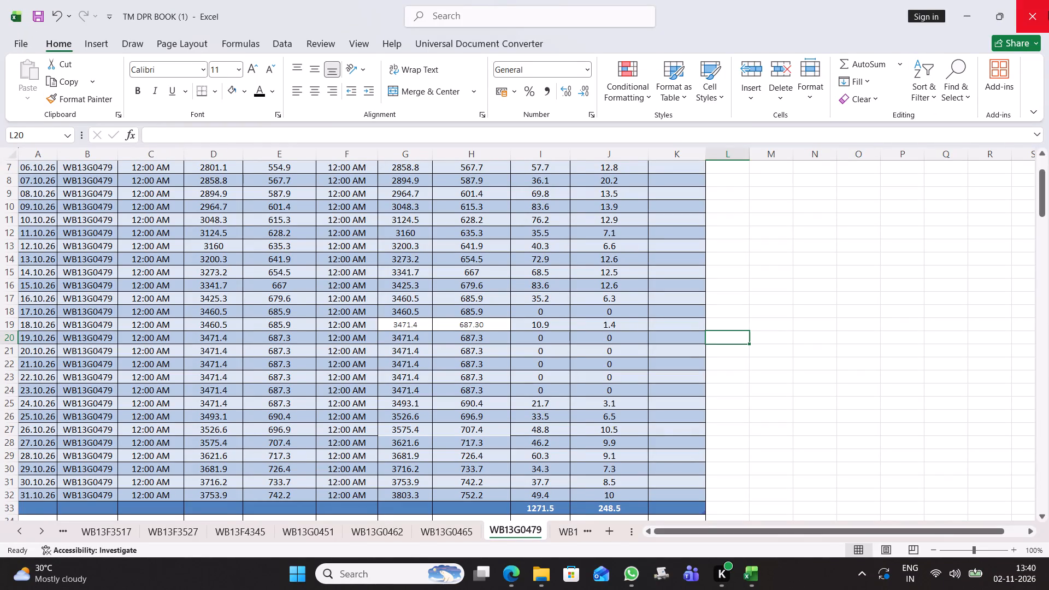
left_click(1047, 12)
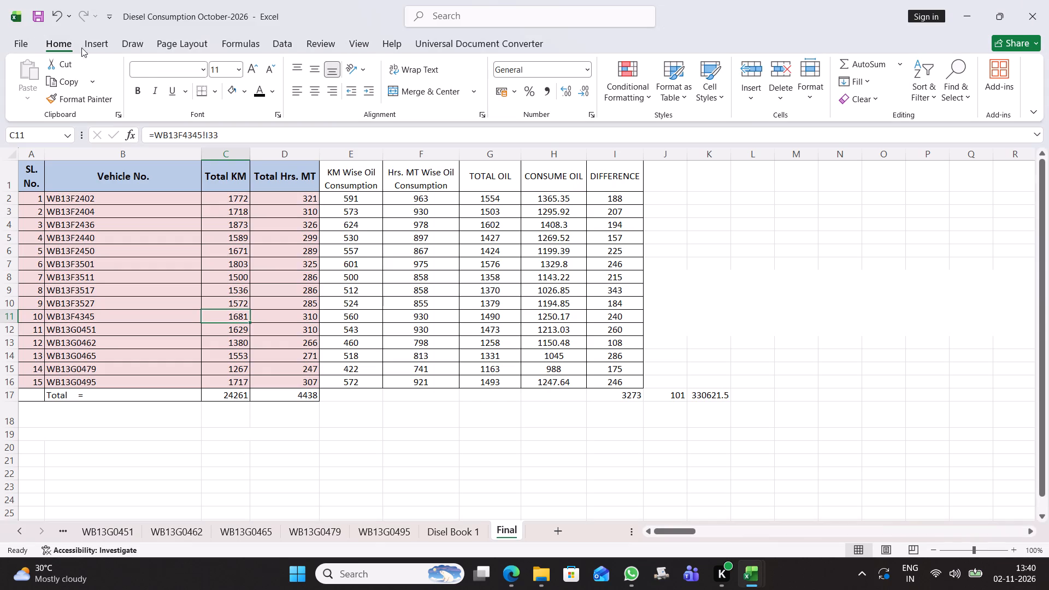
Save the Diesel Consumption October-2026 workbook and close it.
left_click(34, 14)
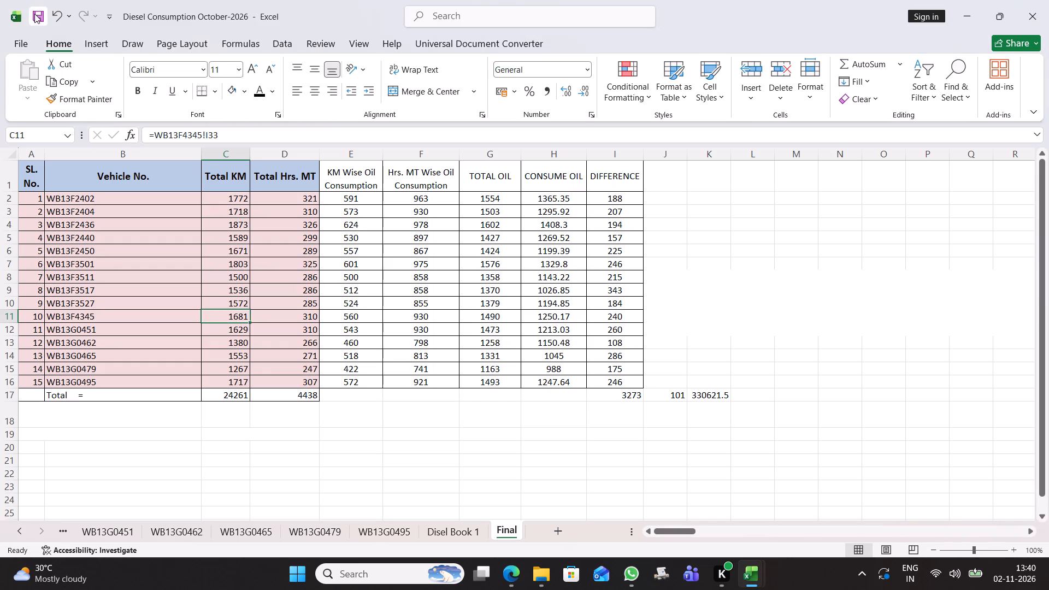
left_click(34, 14)
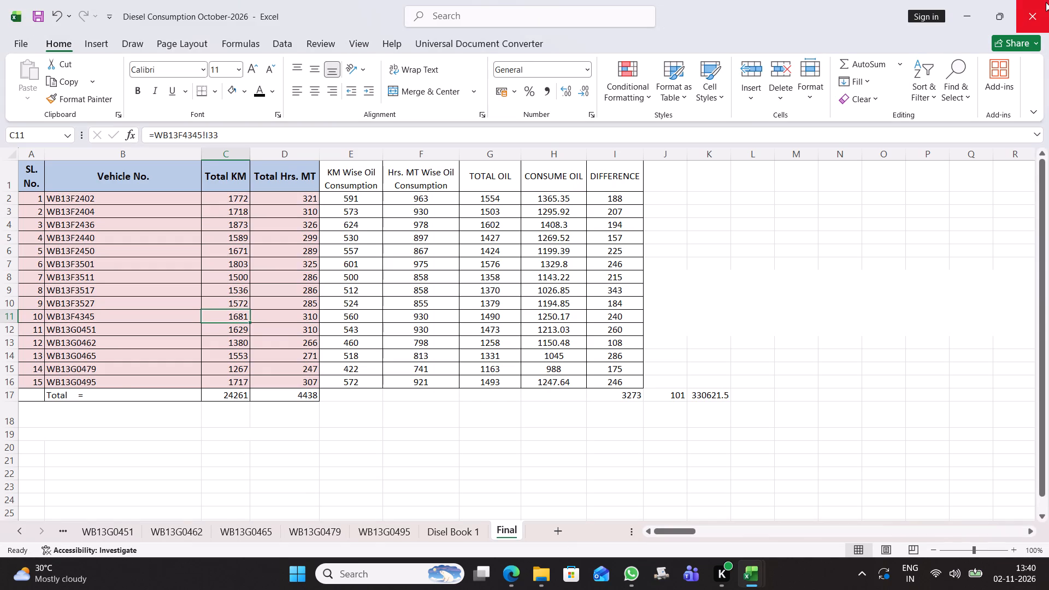
left_click(1046, 2)
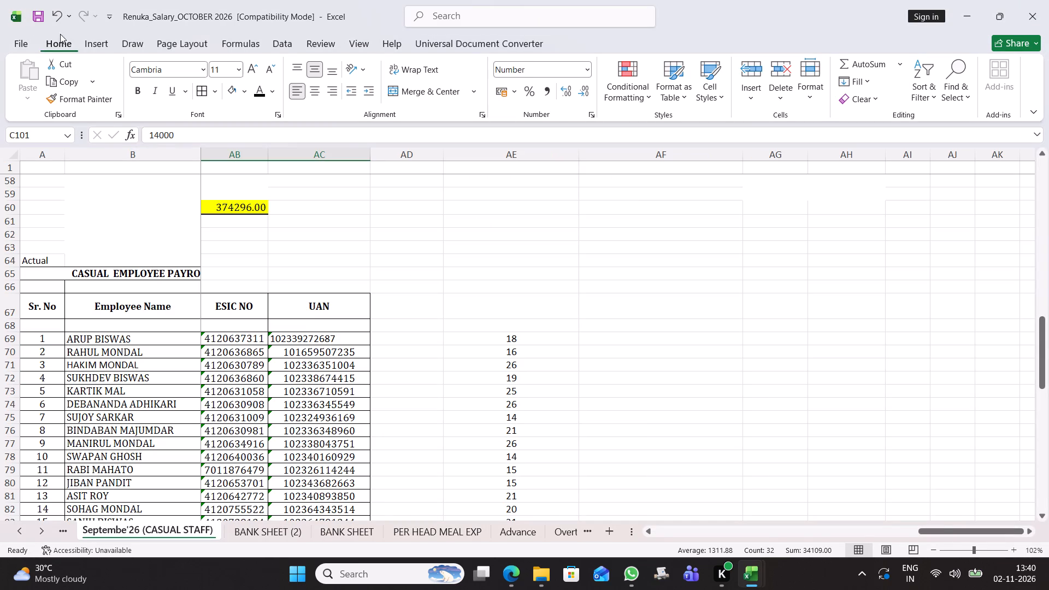
Save the October 2026 salary workbook.
left_click(34, 6)
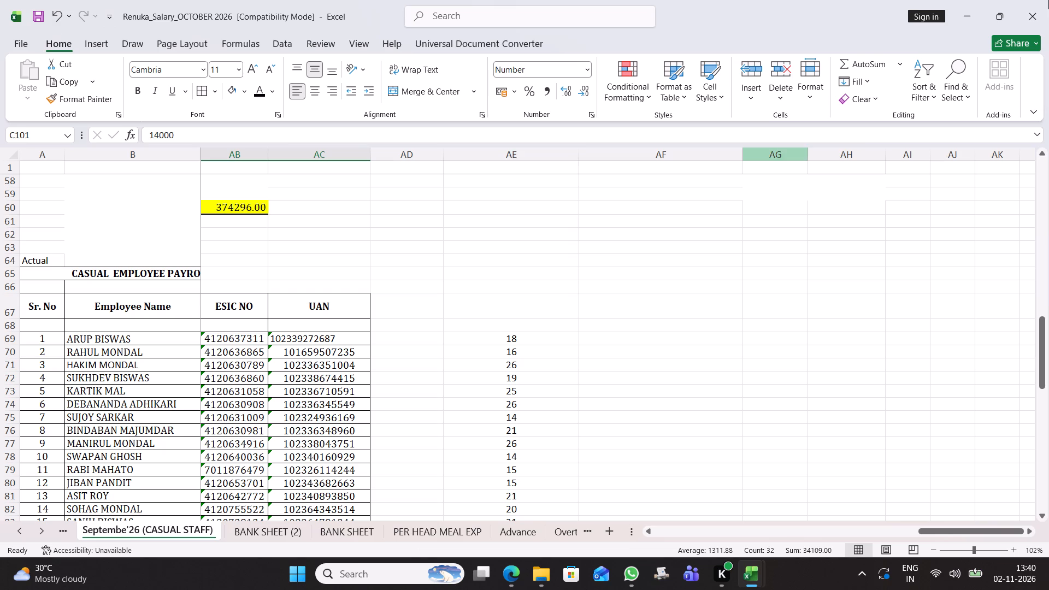
Close the October 2026 salary workbook.
left_click(1048, 0)
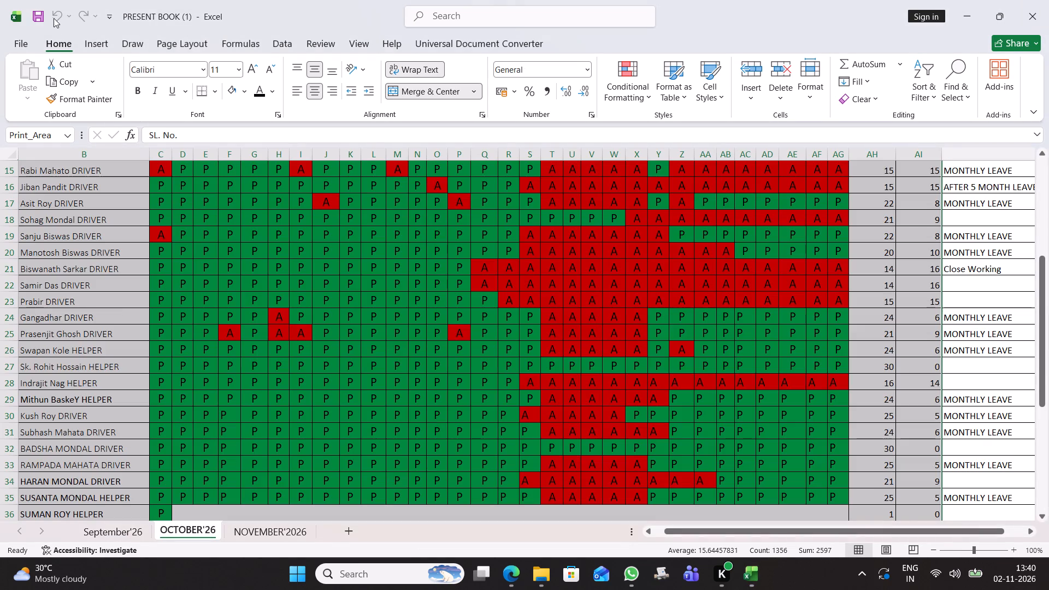
Save the PRESENT BOOK (1) attendance workbook and close it.
left_click(38, 13)
left_click(38, 13)
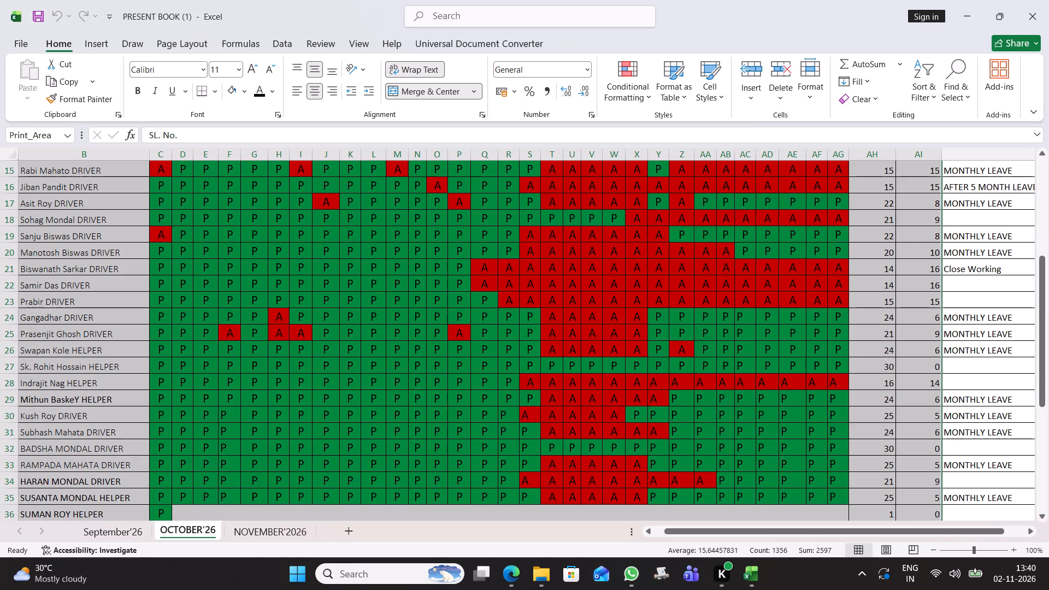
left_click(40, 17)
left_click(1048, 2)
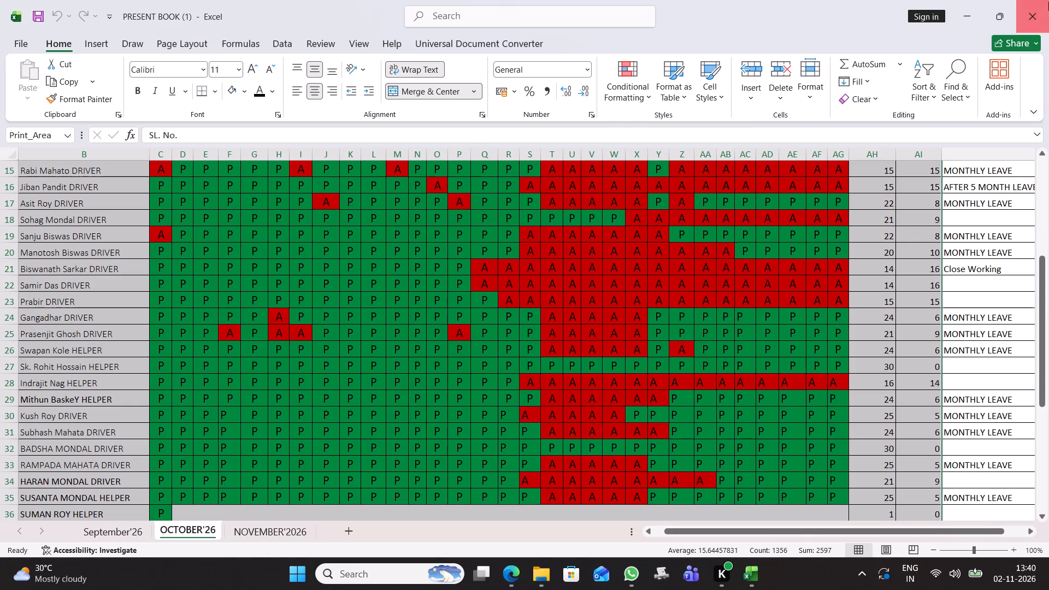